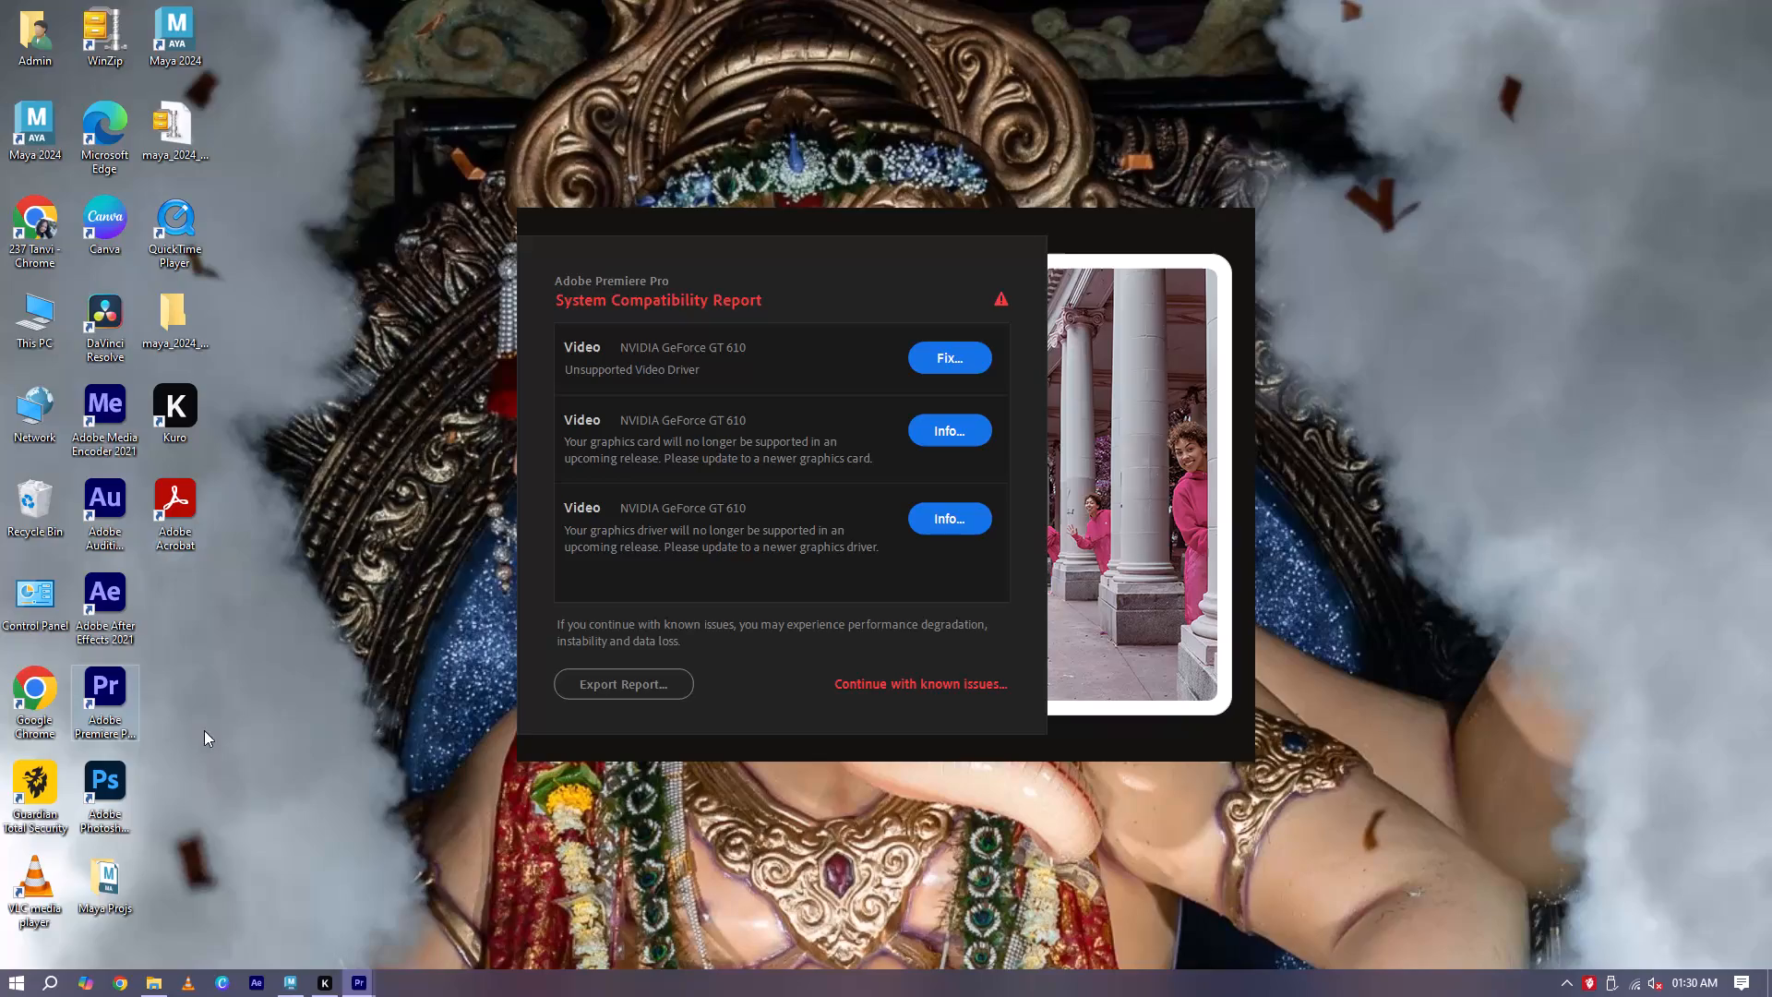
Dismiss the System Compatibility Report by continuing with the known issues so that Premiere Pro launches.
{"action": "left_click", "coordinate": [932, 690]}
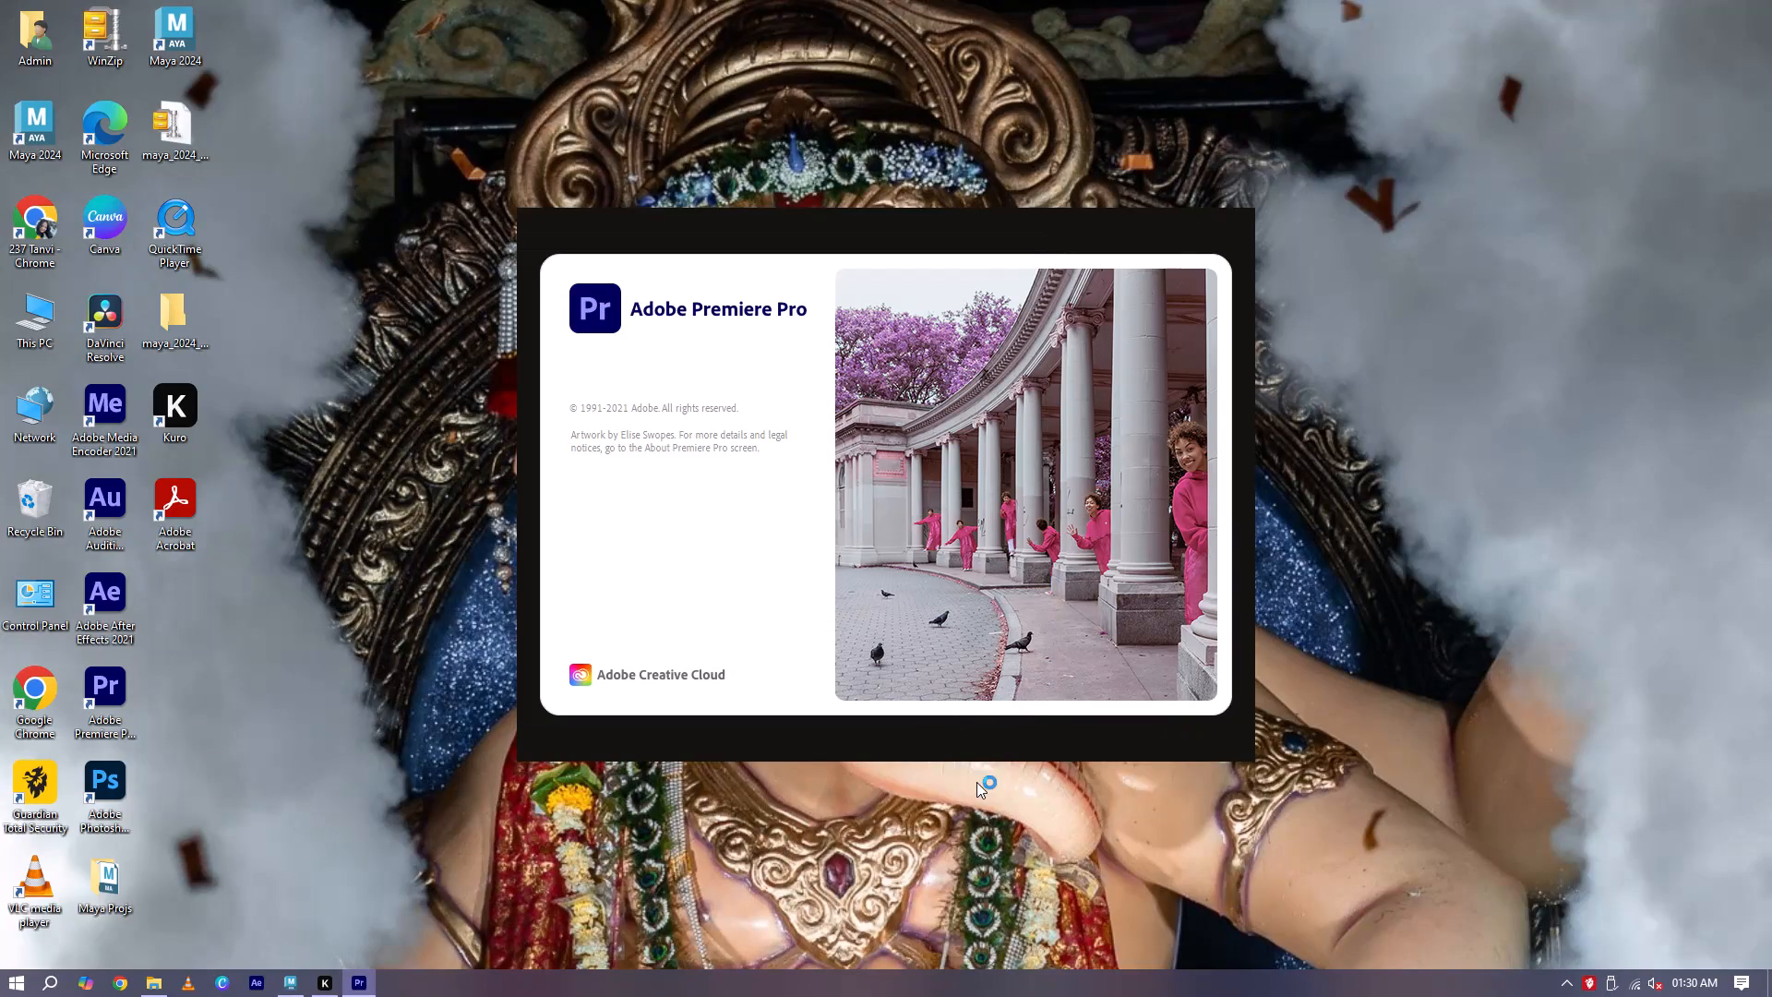
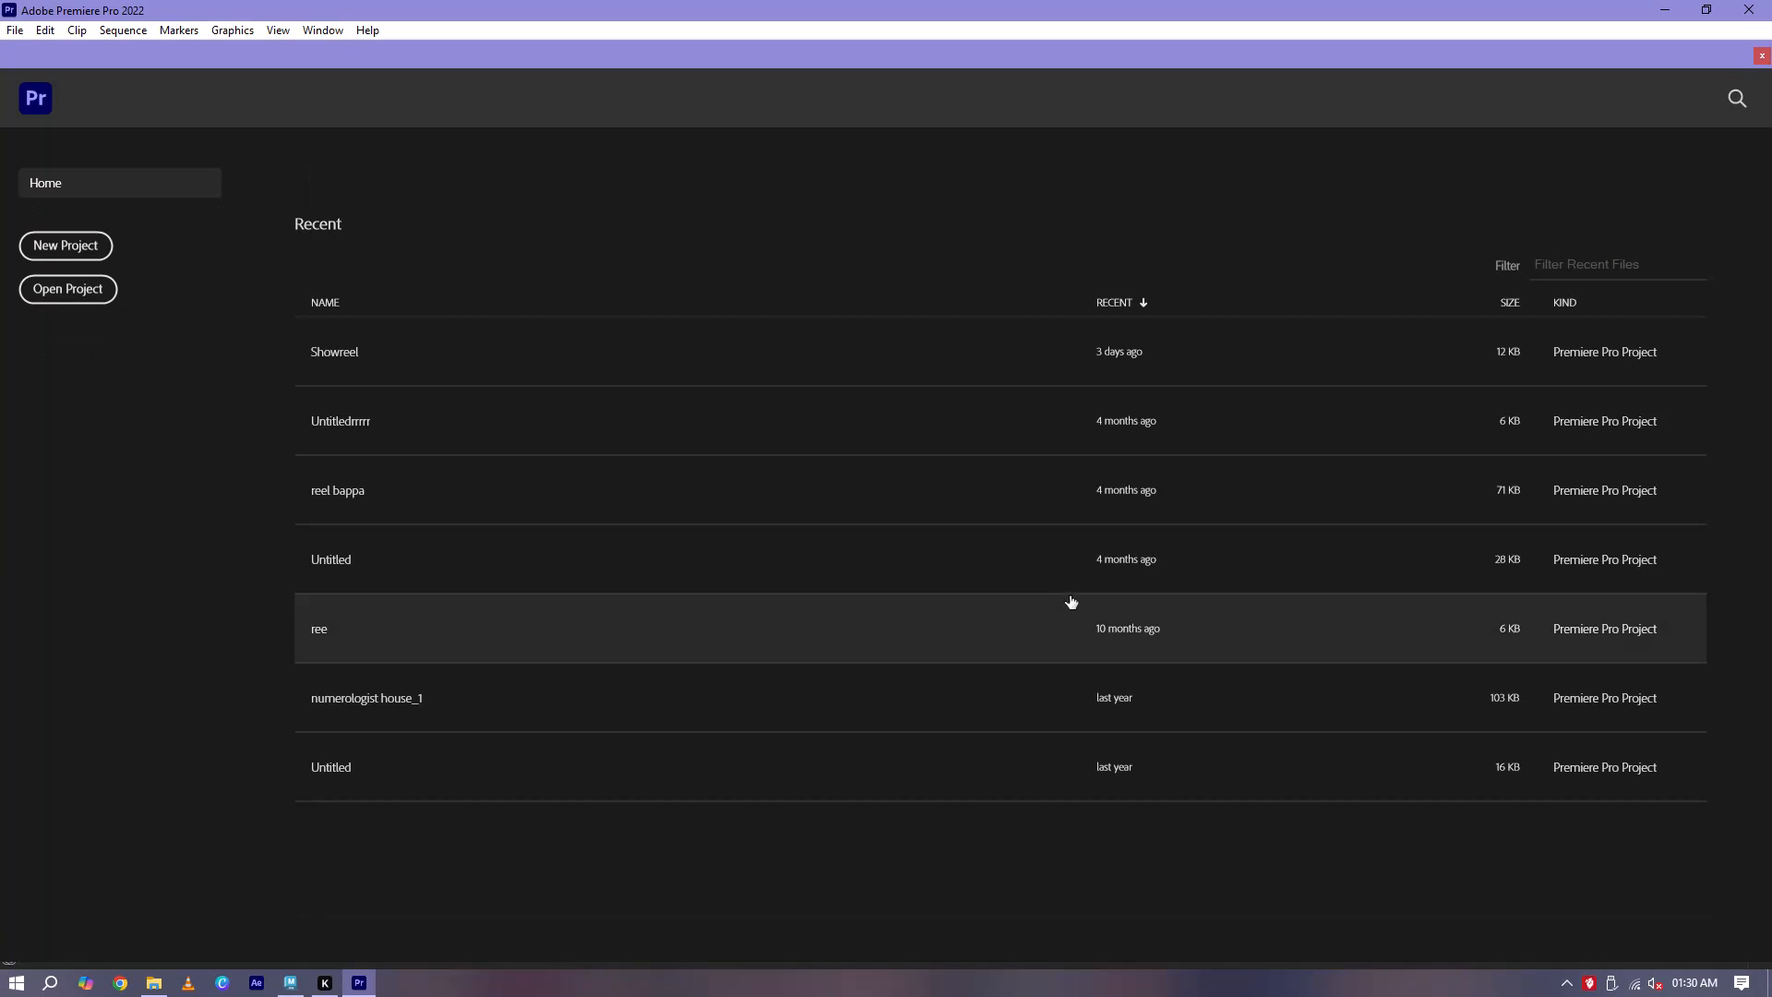
Open the recent Showreel project.
{"action": "left_click", "coordinate": [499, 334]}
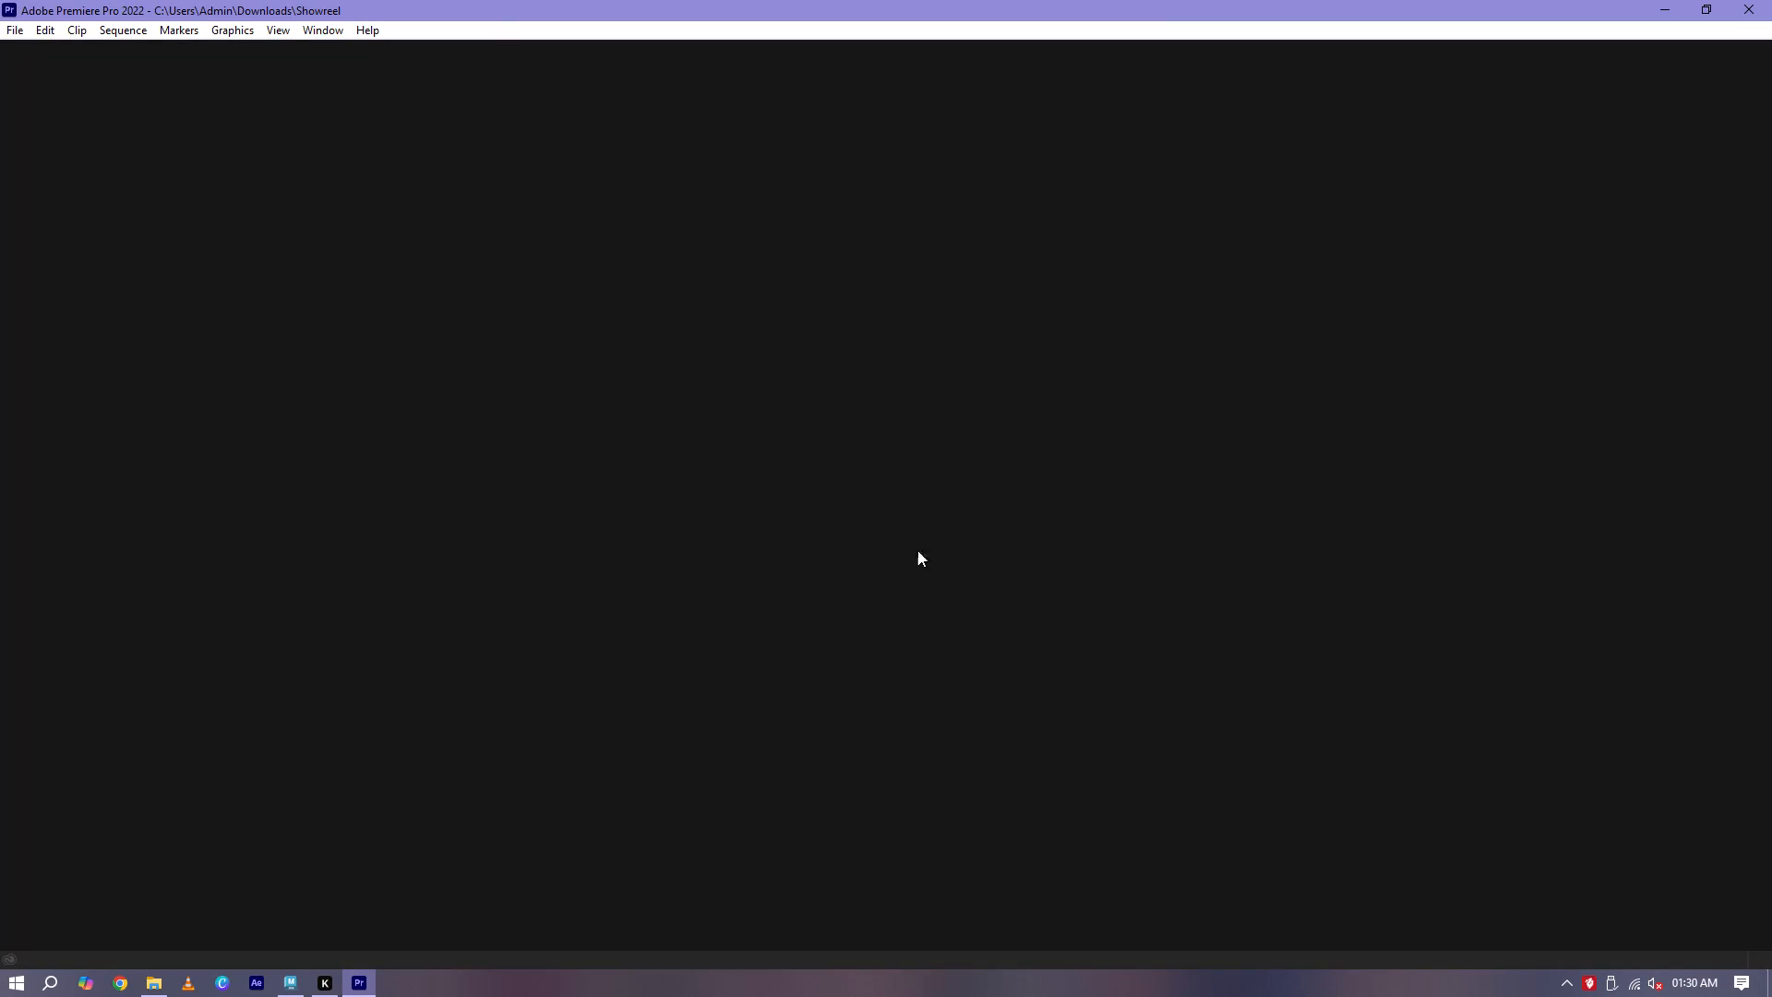
Switch to Maya and examine the push pull22 character animation across the timeline from several camera angles.
{"action": "left_click", "coordinate": [282, 987]}
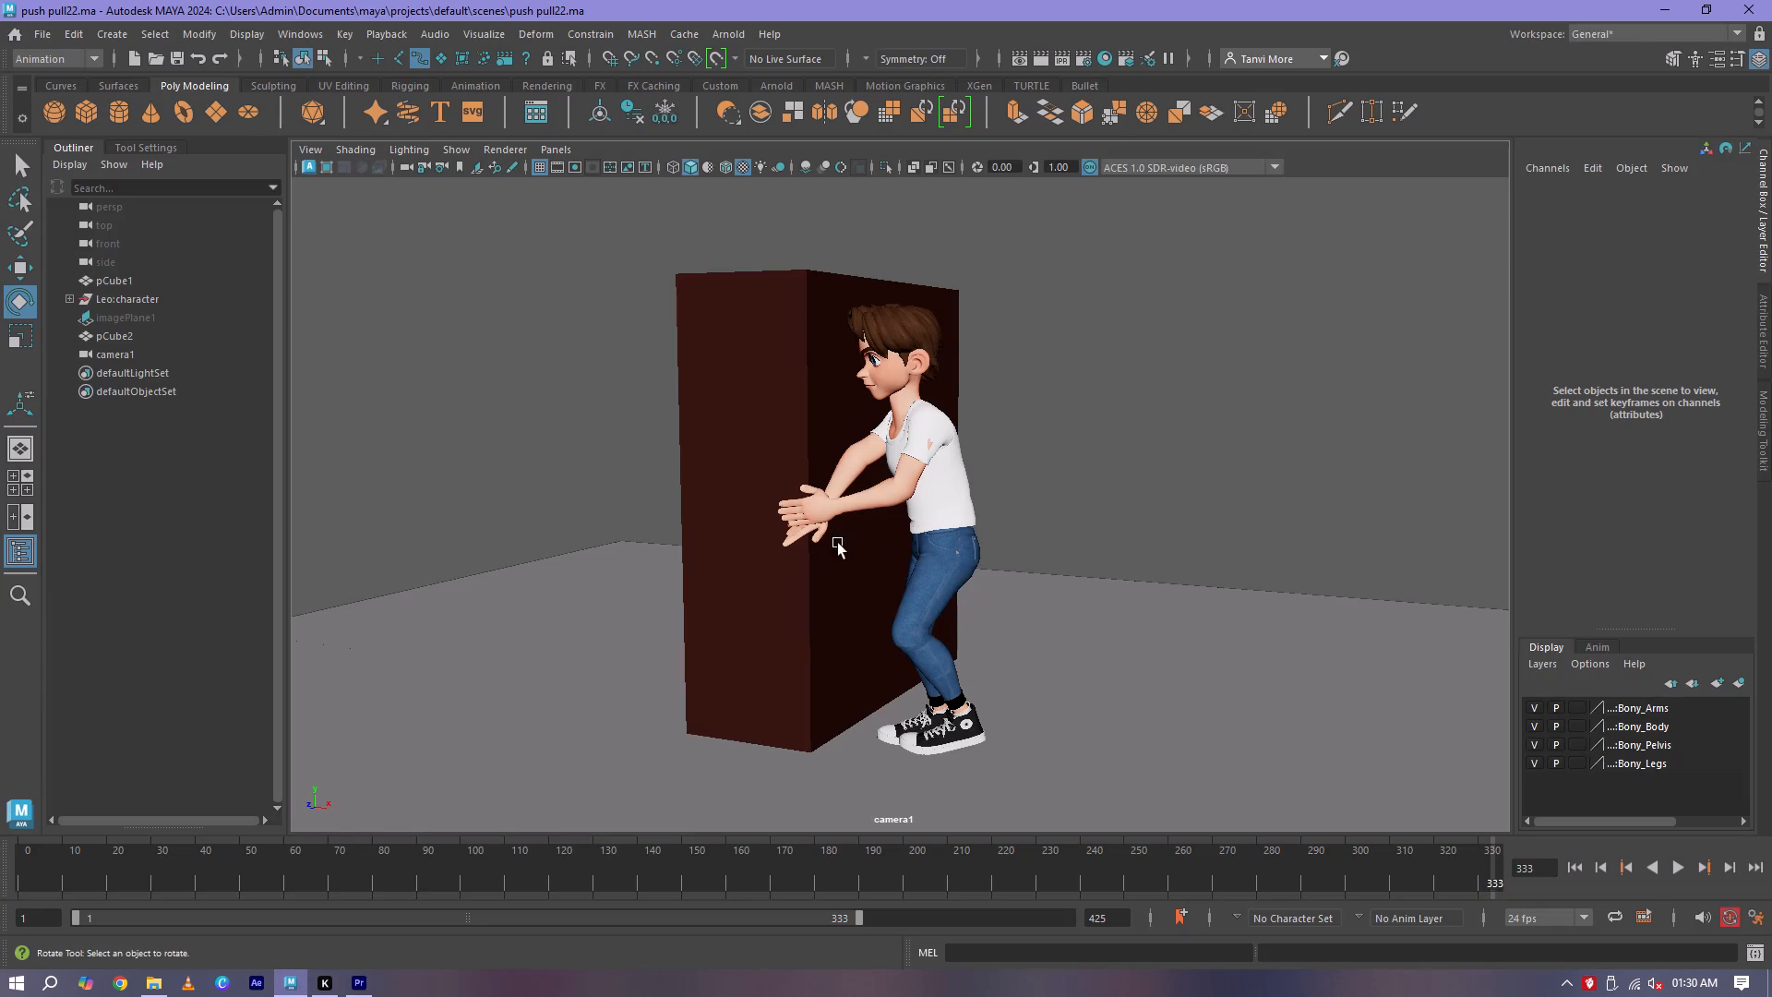
{"action": "left_click_drag", "start_coordinate": [825, 555], "coordinate": [907, 559], "text": "alt"}
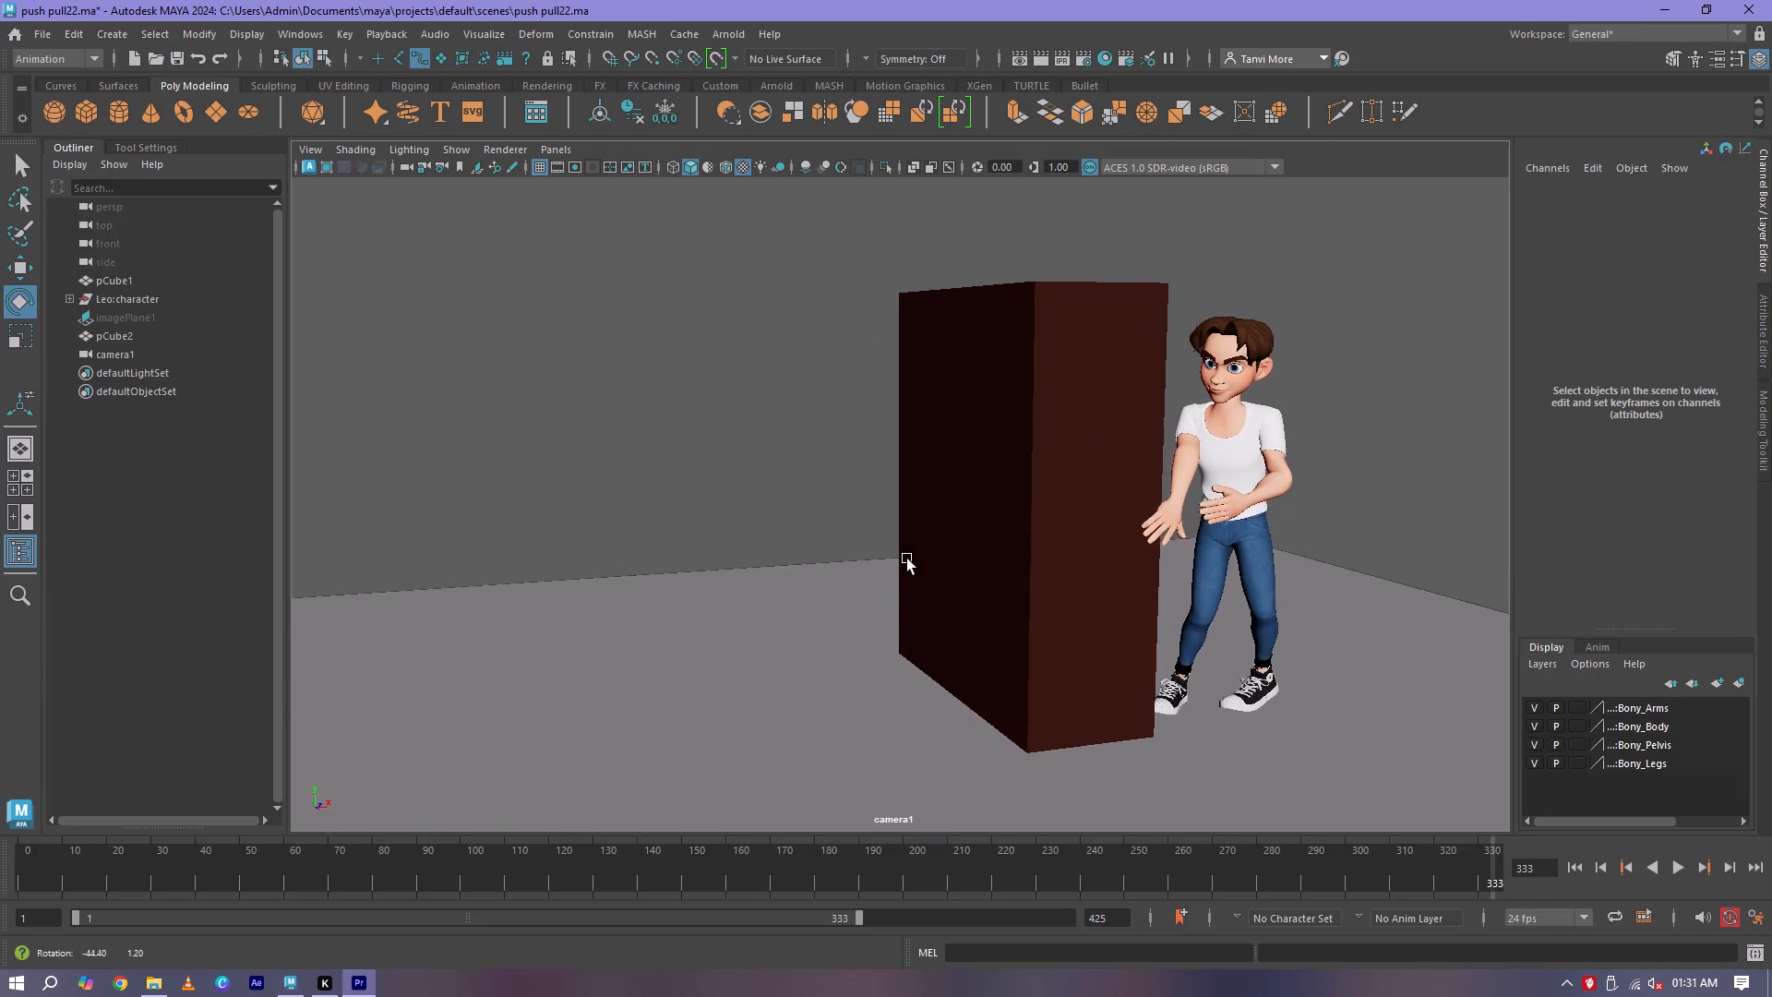
{"action": "left_click_drag", "start_coordinate": [907, 559], "coordinate": [759, 559], "text": "alt"}
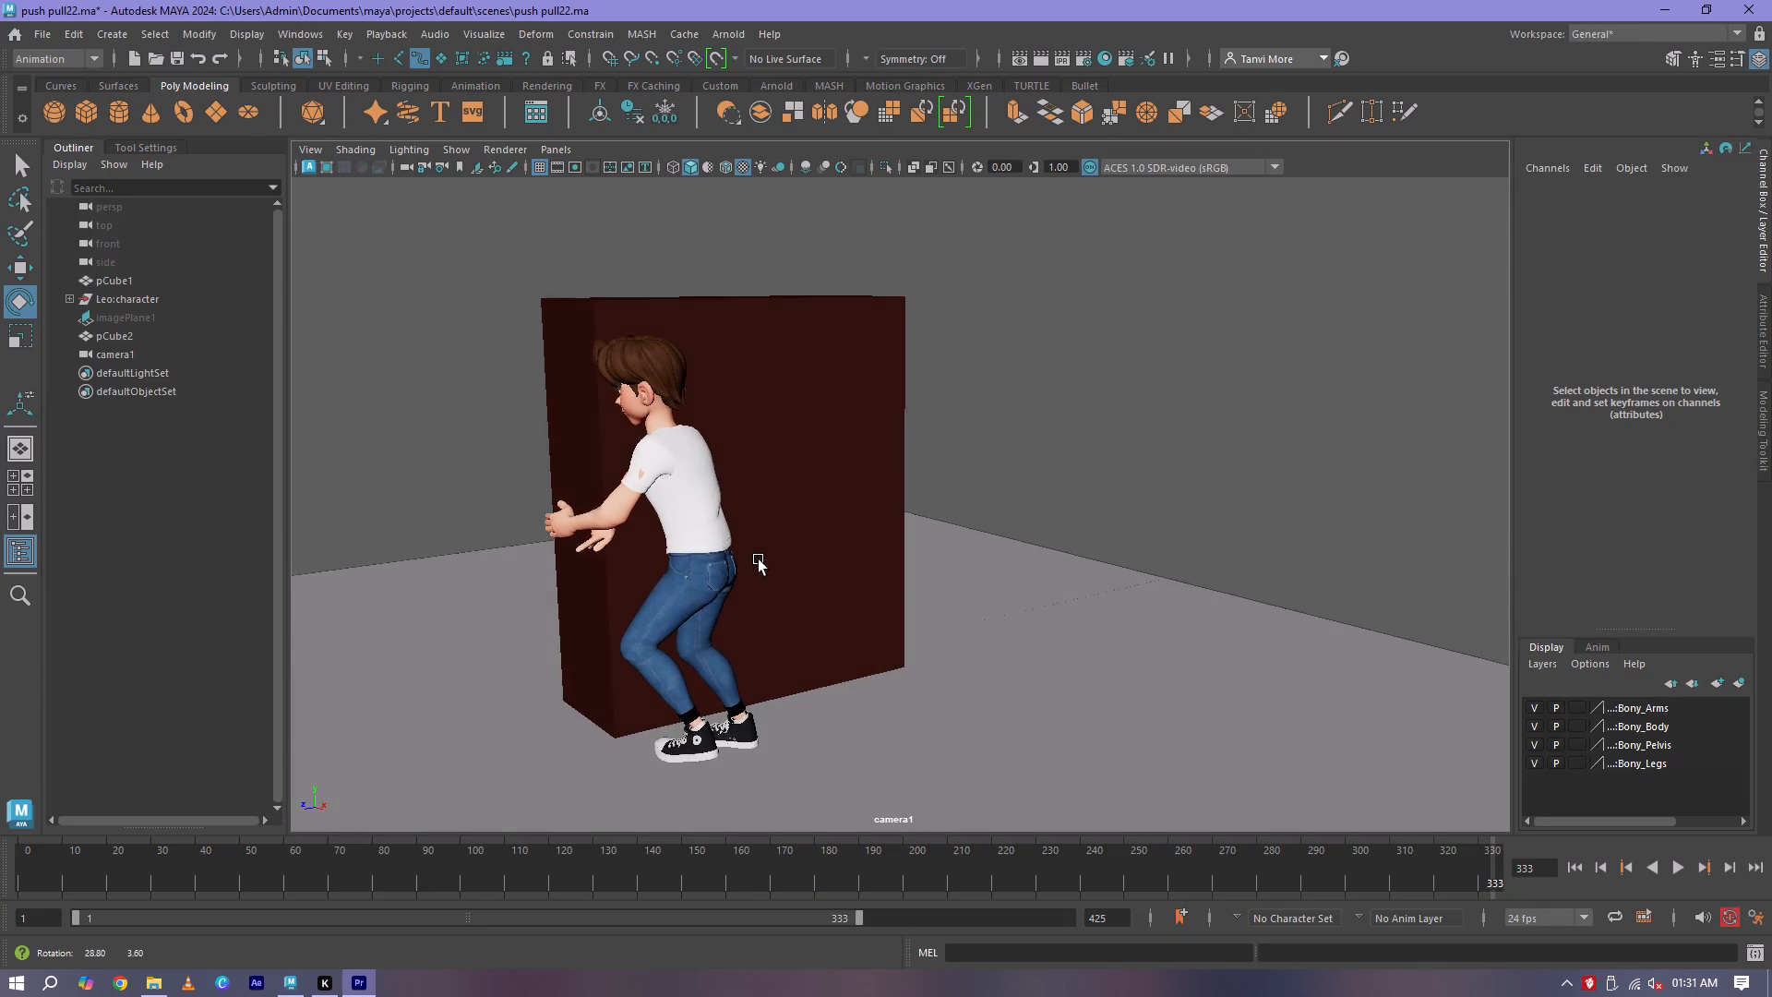
{"action": "left_click_drag", "start_coordinate": [759, 559], "coordinate": [750, 559], "text": "alt"}
{"action": "left_click_drag", "start_coordinate": [22, 882], "coordinate": [666, 873]}
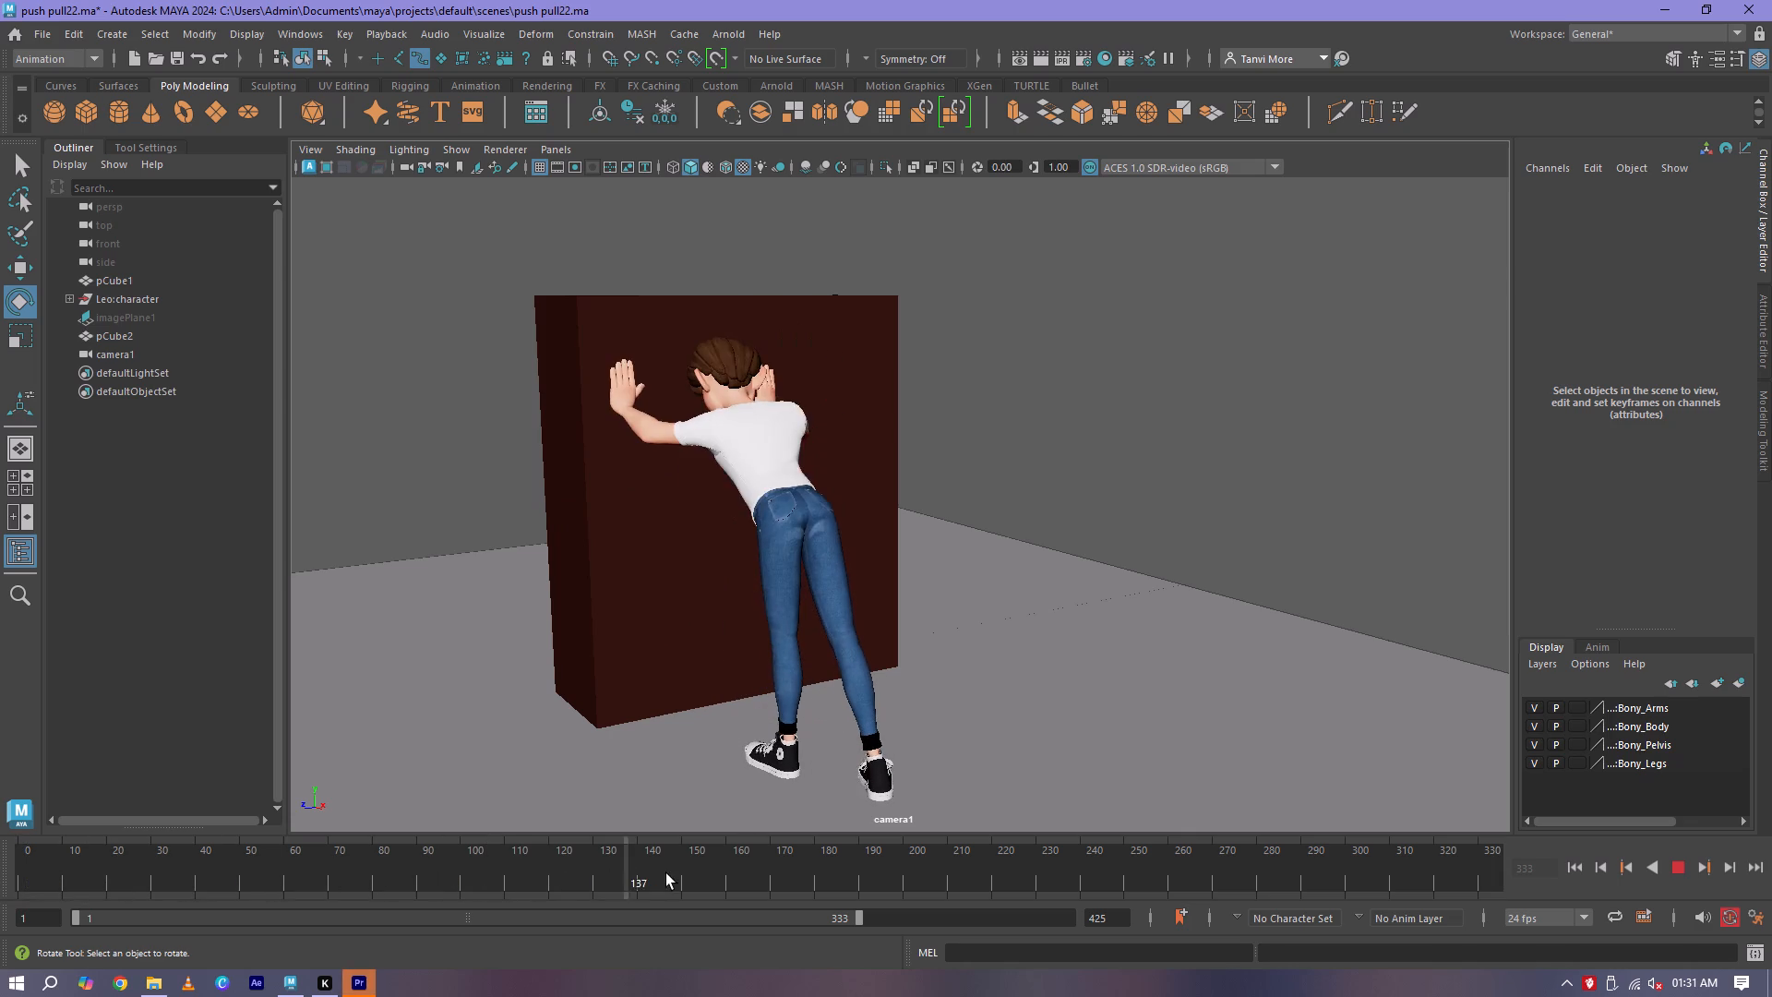
{"action": "left_click_drag", "start_coordinate": [666, 873], "coordinate": [1026, 886]}
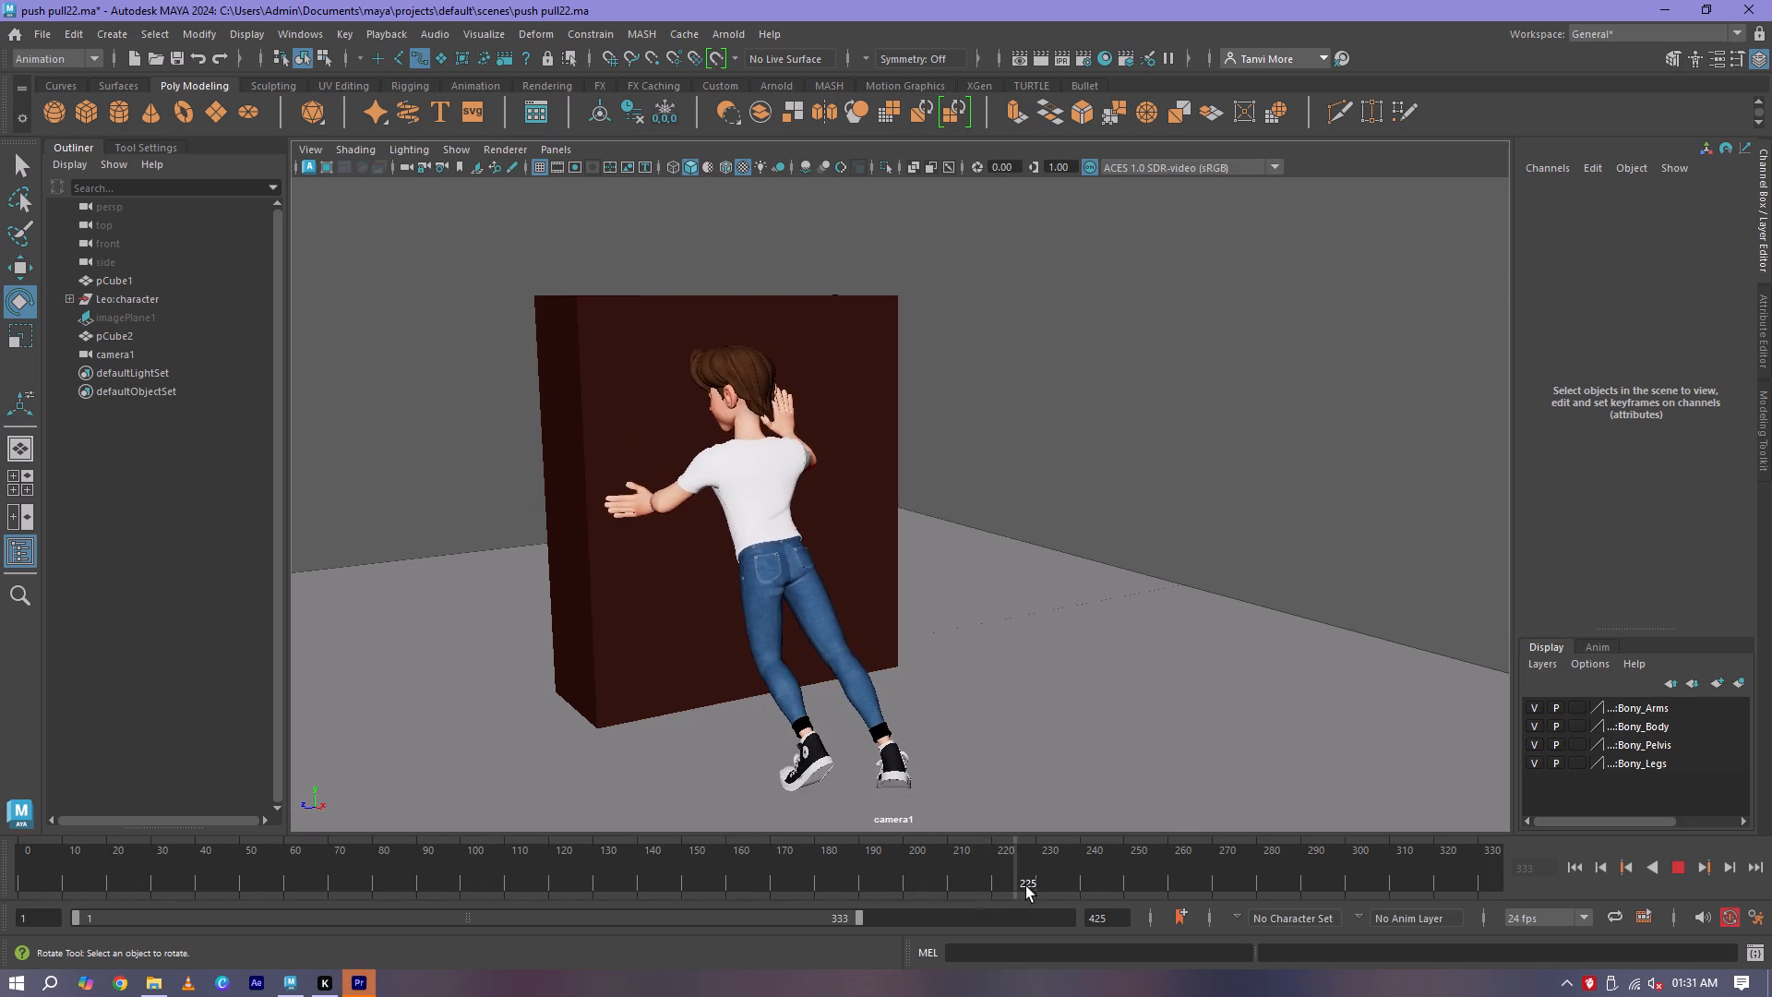
{"action": "left_click_drag", "start_coordinate": [1026, 886], "coordinate": [1168, 880]}
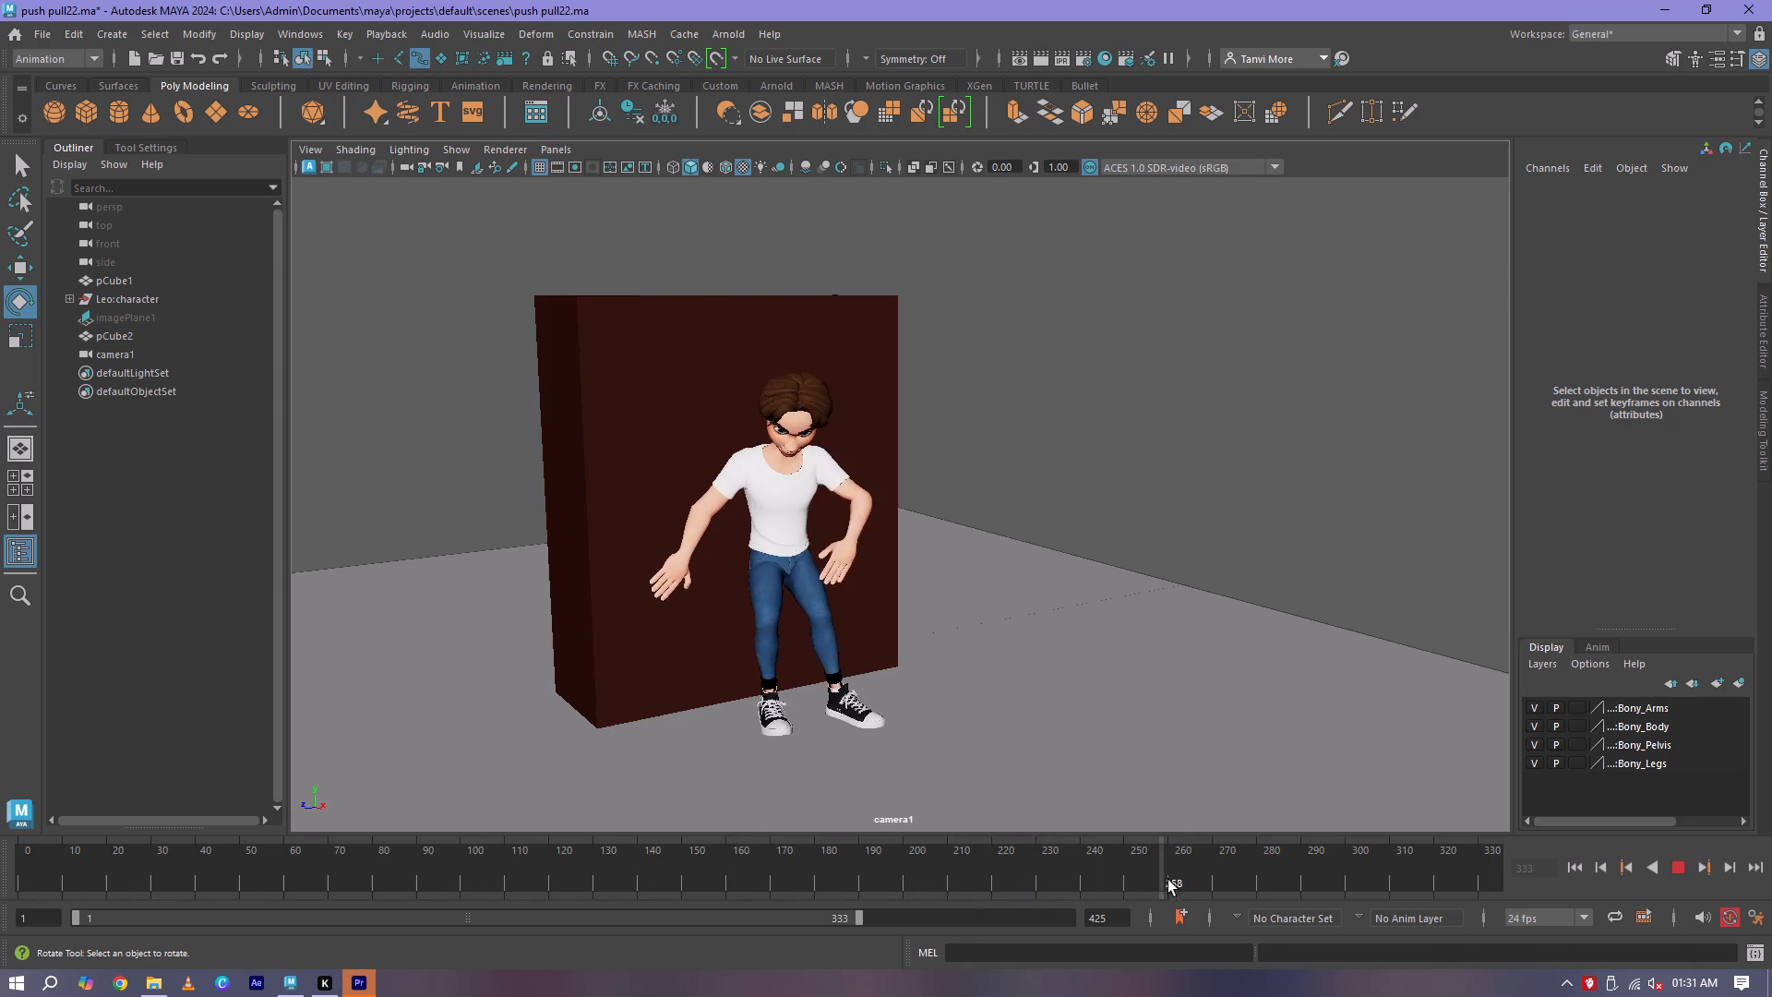
{"action": "left_click_drag", "start_coordinate": [1168, 880], "coordinate": [1295, 883]}
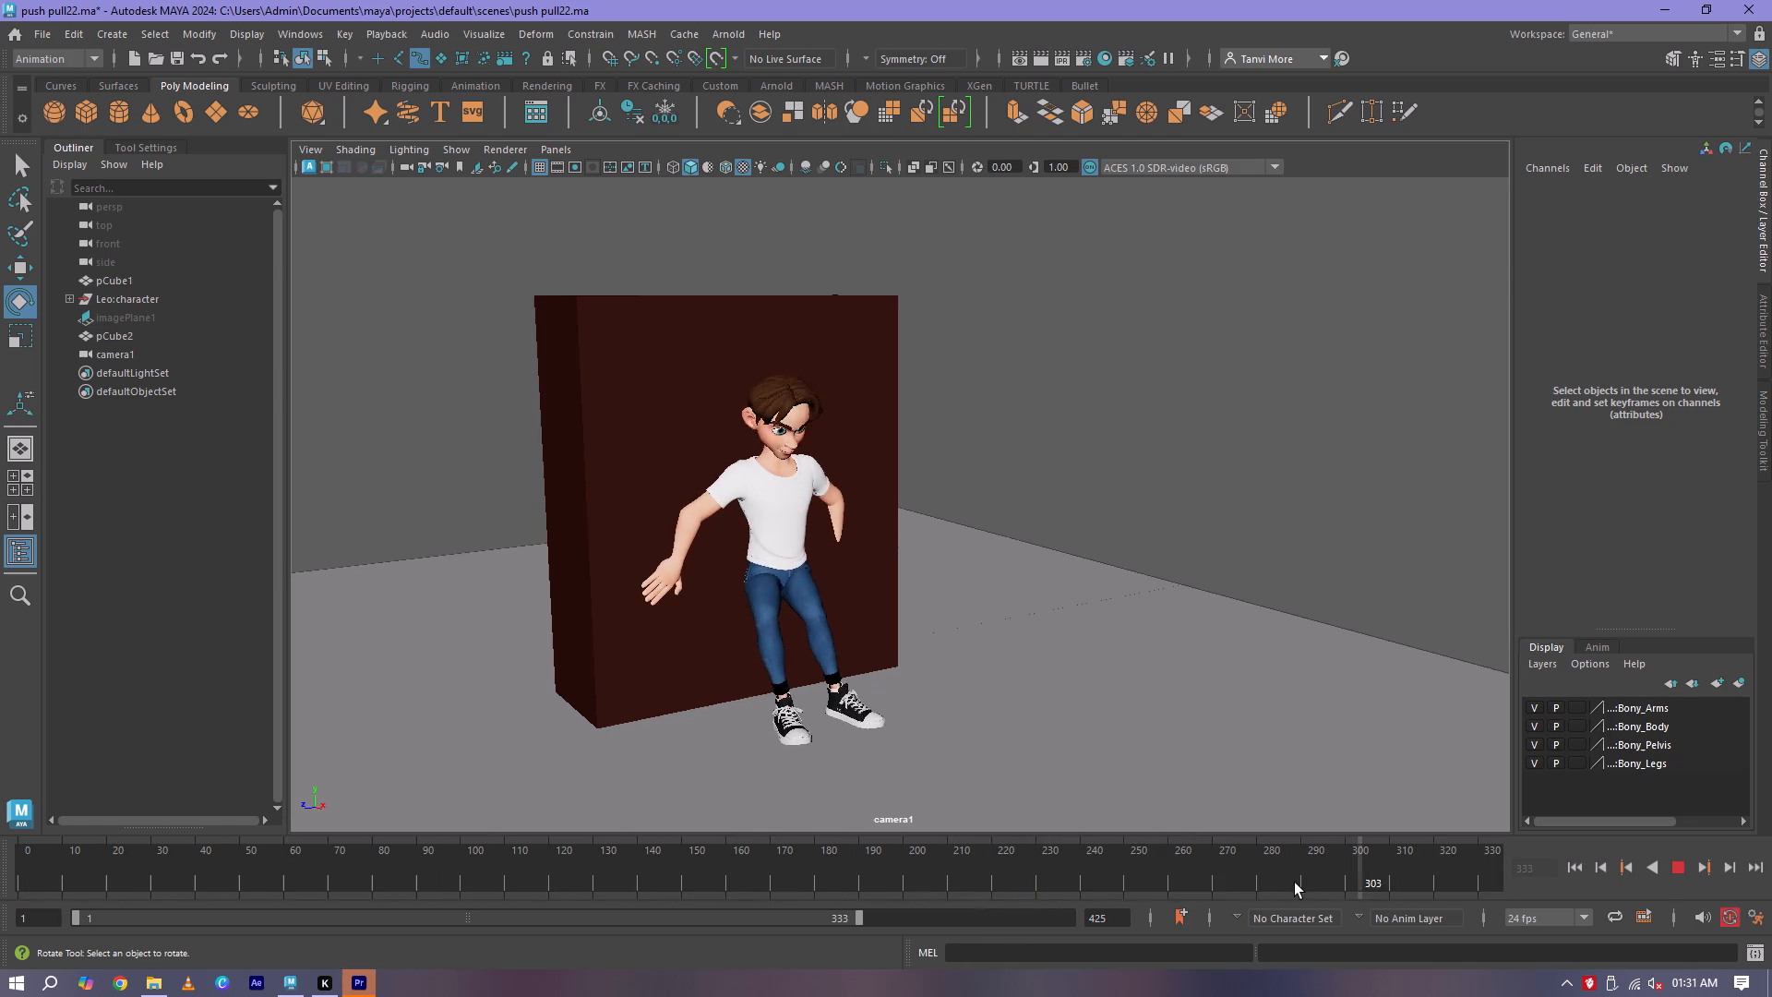
{"action": "left_click_drag", "start_coordinate": [1295, 883], "coordinate": [1068, 861]}
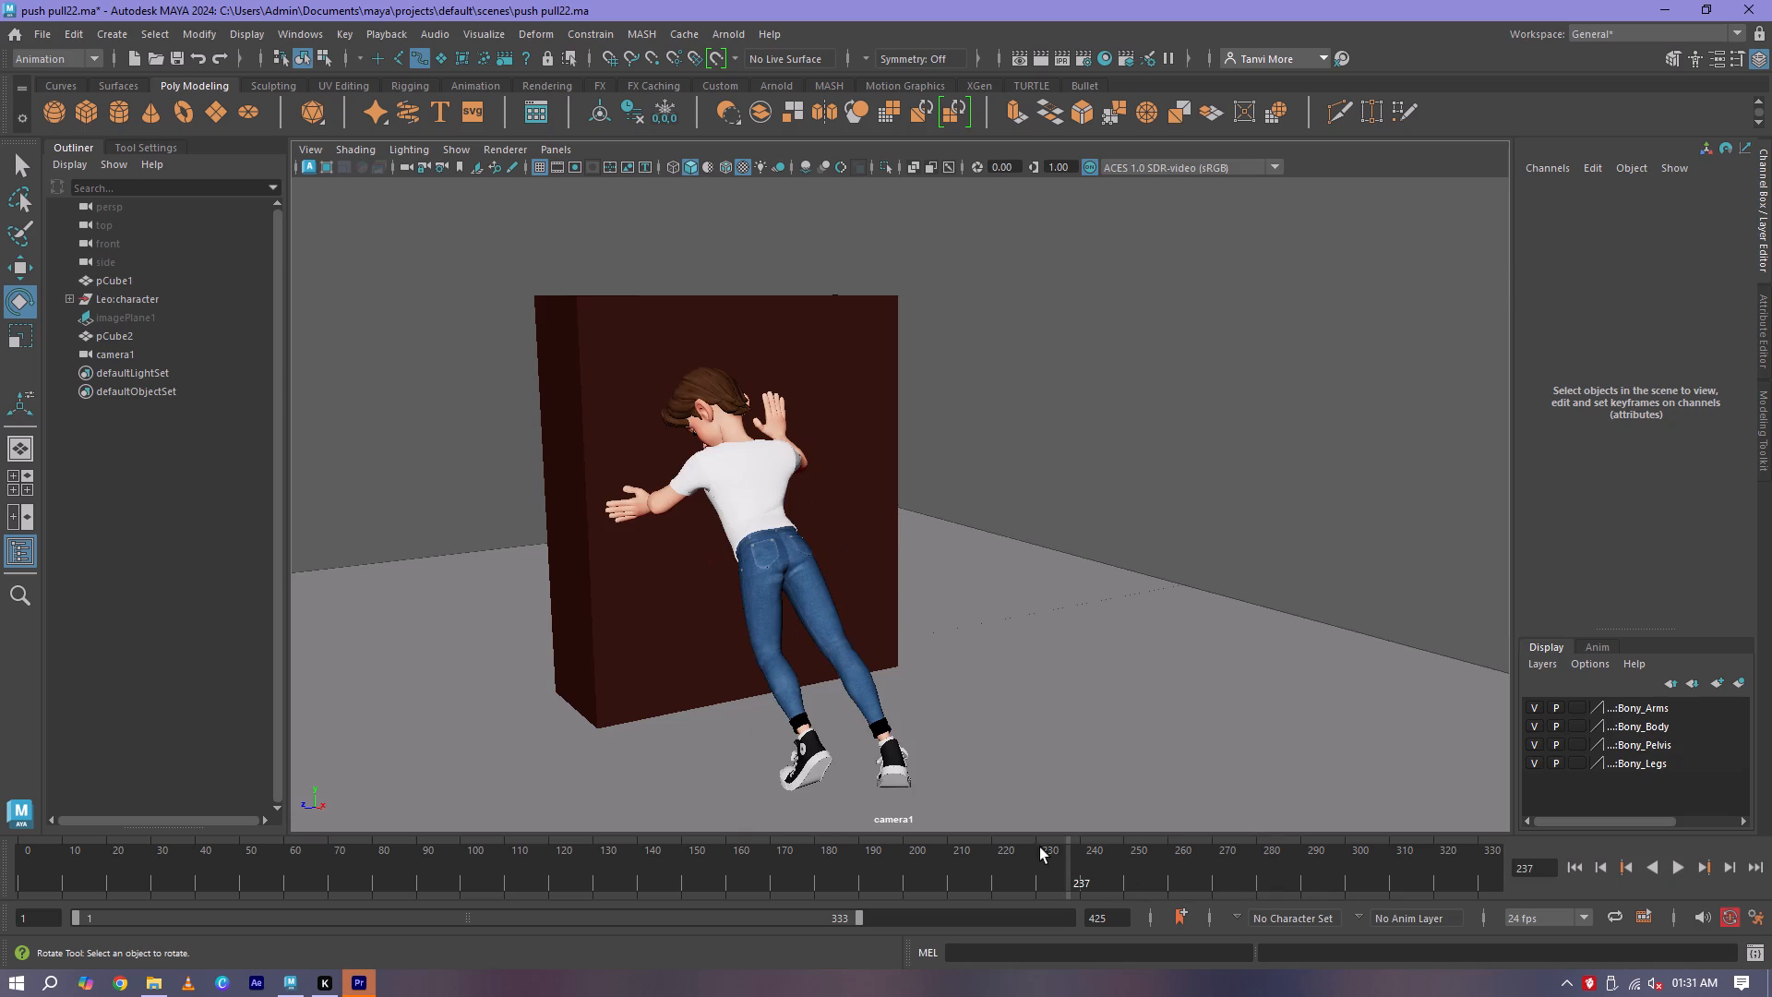
{"action": "left_click_drag", "start_coordinate": [778, 683], "coordinate": [851, 685], "text": "alt"}
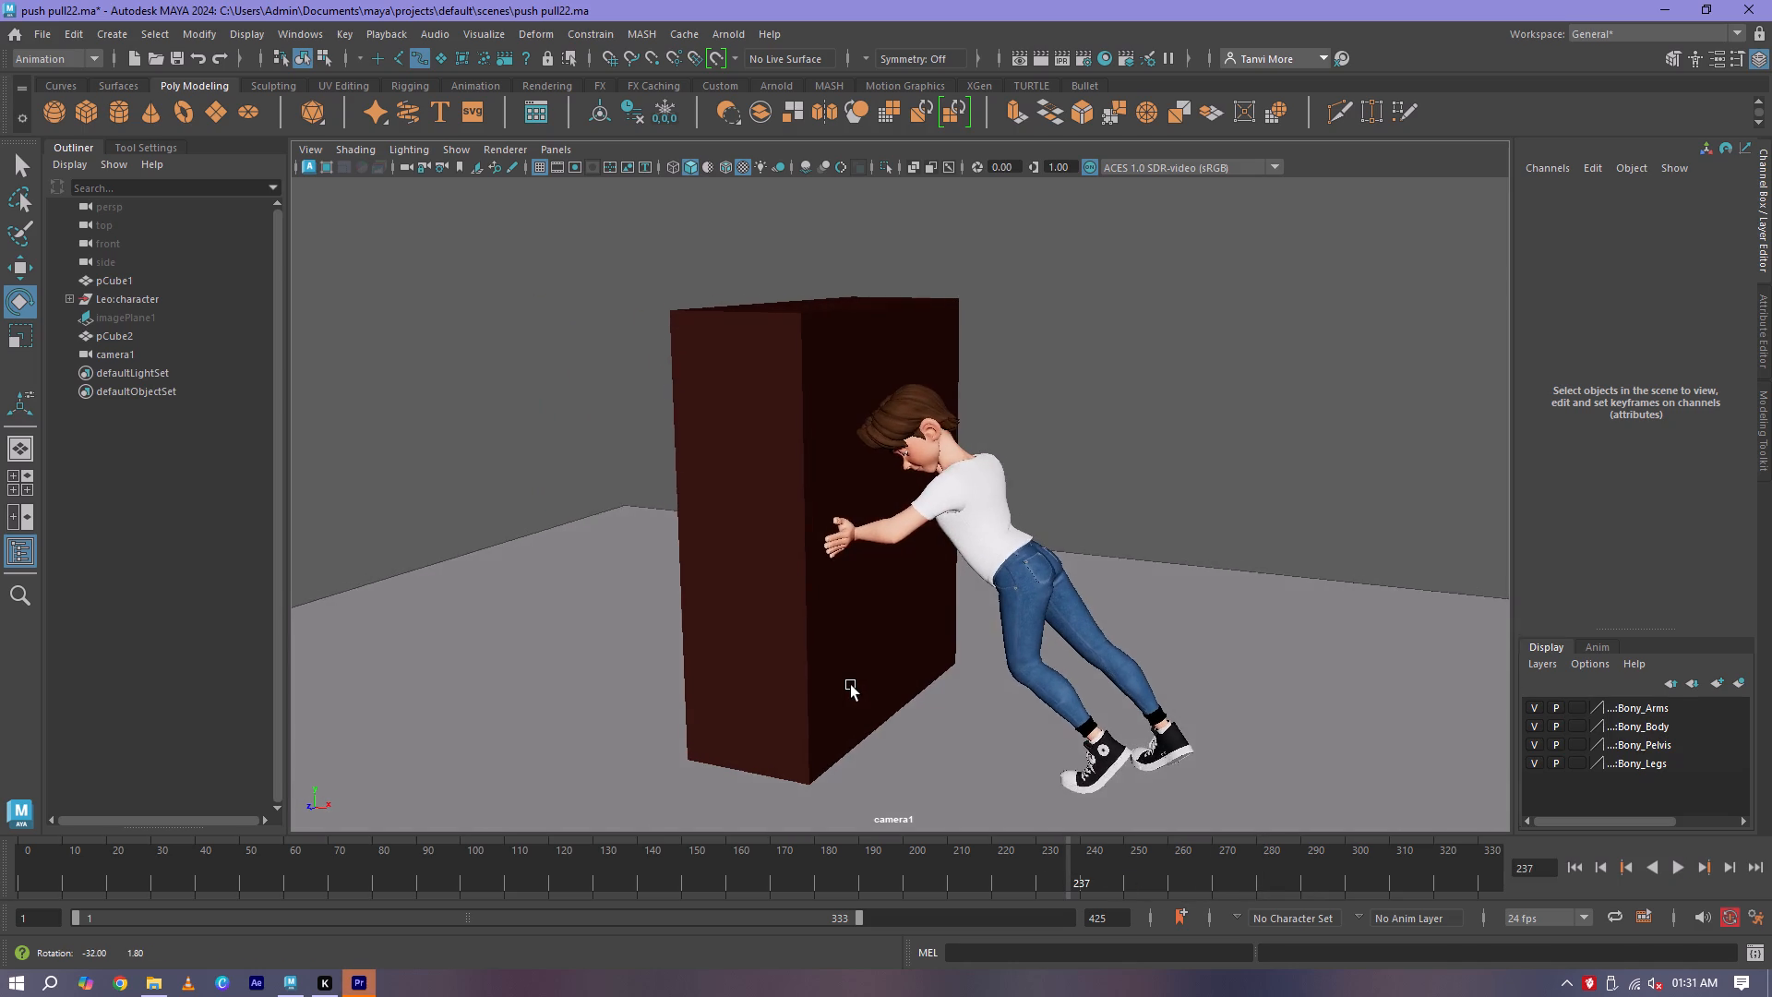
{"action": "left_click_drag", "start_coordinate": [851, 685], "coordinate": [844, 682], "text": "alt"}
{"action": "left_click", "coordinate": [842, 676], "text": "alt"}
{"action": "left_click_drag", "start_coordinate": [377, 854], "coordinate": [464, 864]}
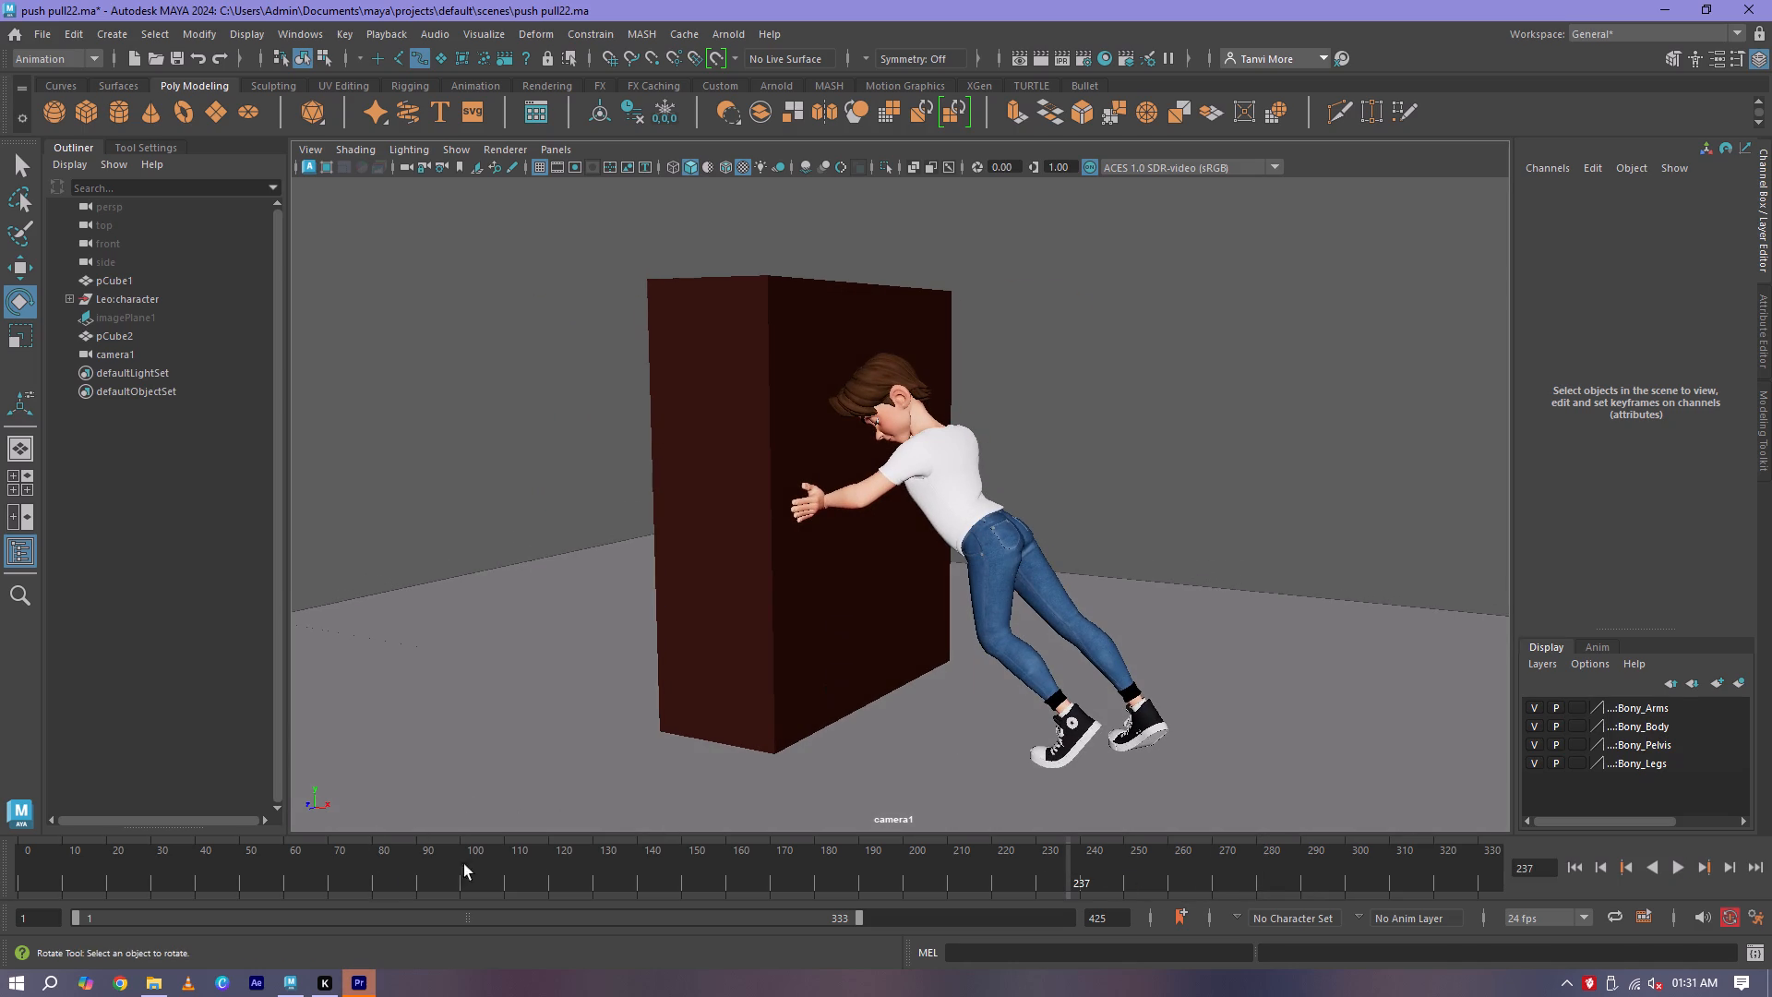
{"action": "left_click_drag", "start_coordinate": [464, 864], "coordinate": [1314, 851]}
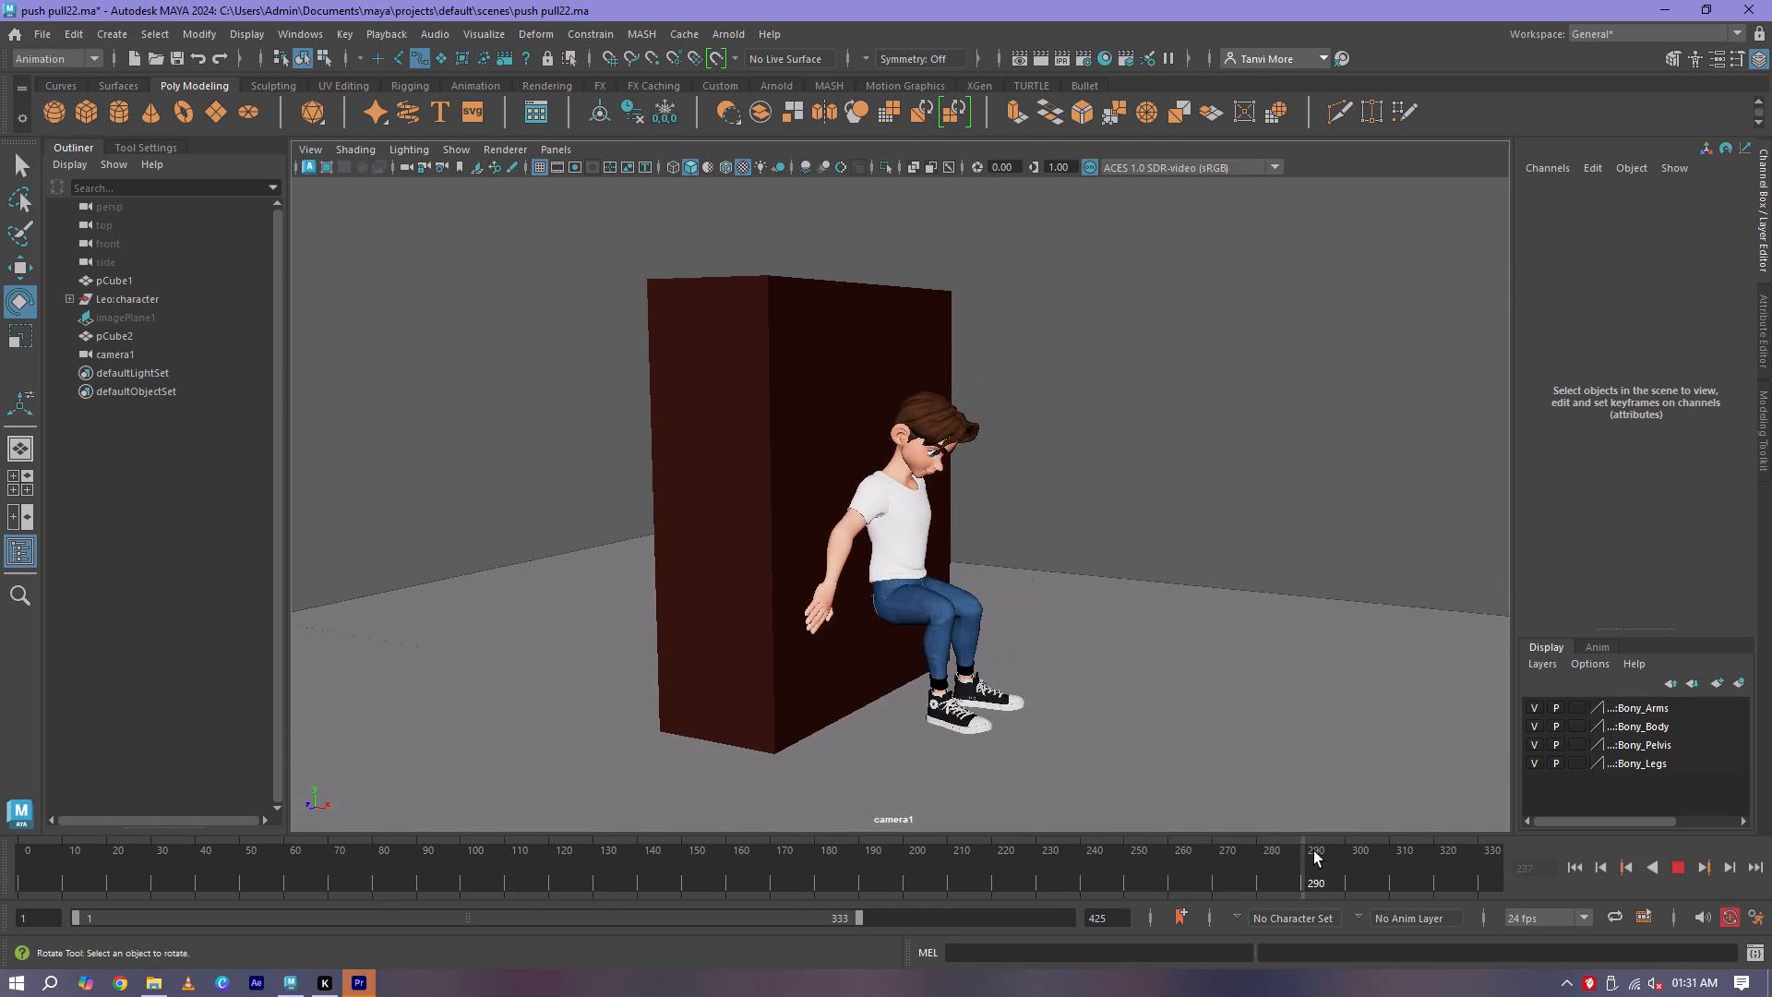
{"action": "left_click_drag", "start_coordinate": [1314, 851], "coordinate": [1543, 870]}
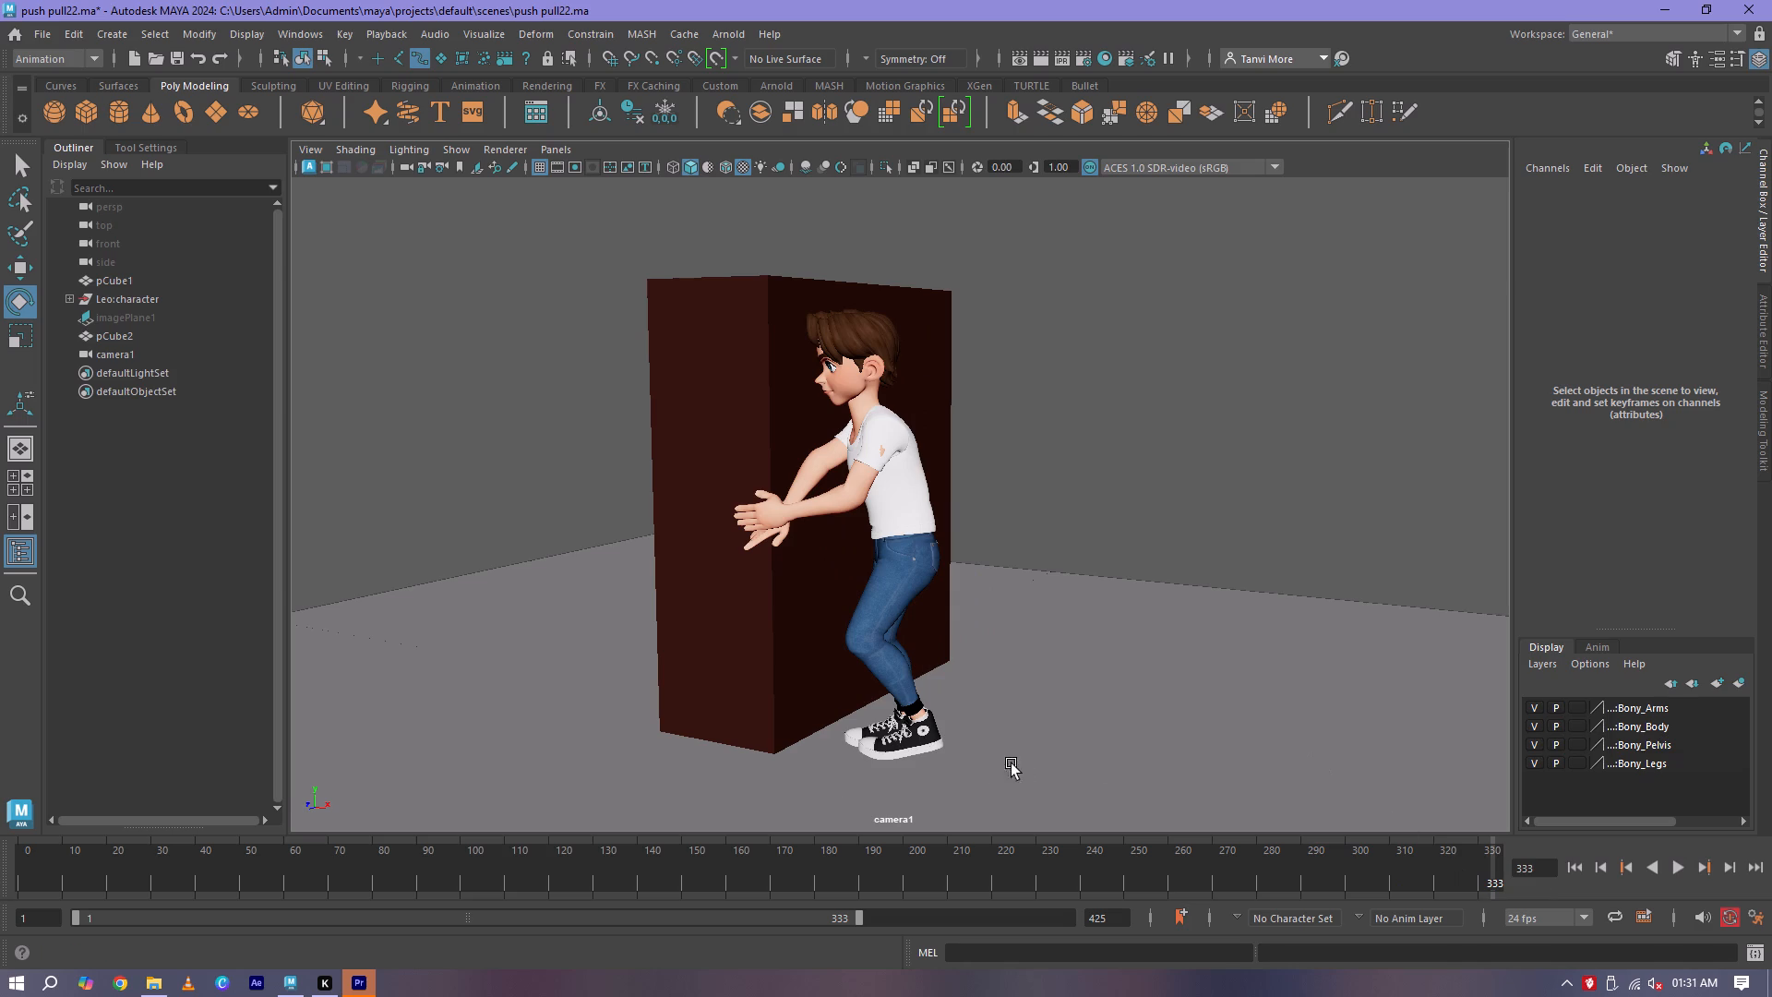
Bring the pushh video from File Explorer's recent files into Premiere Pro, placing it on V1 directly after the ball animm.mov clip.
{"action": "left_click", "coordinate": [353, 983]}
{"action": "left_click", "coordinate": [360, 983]}
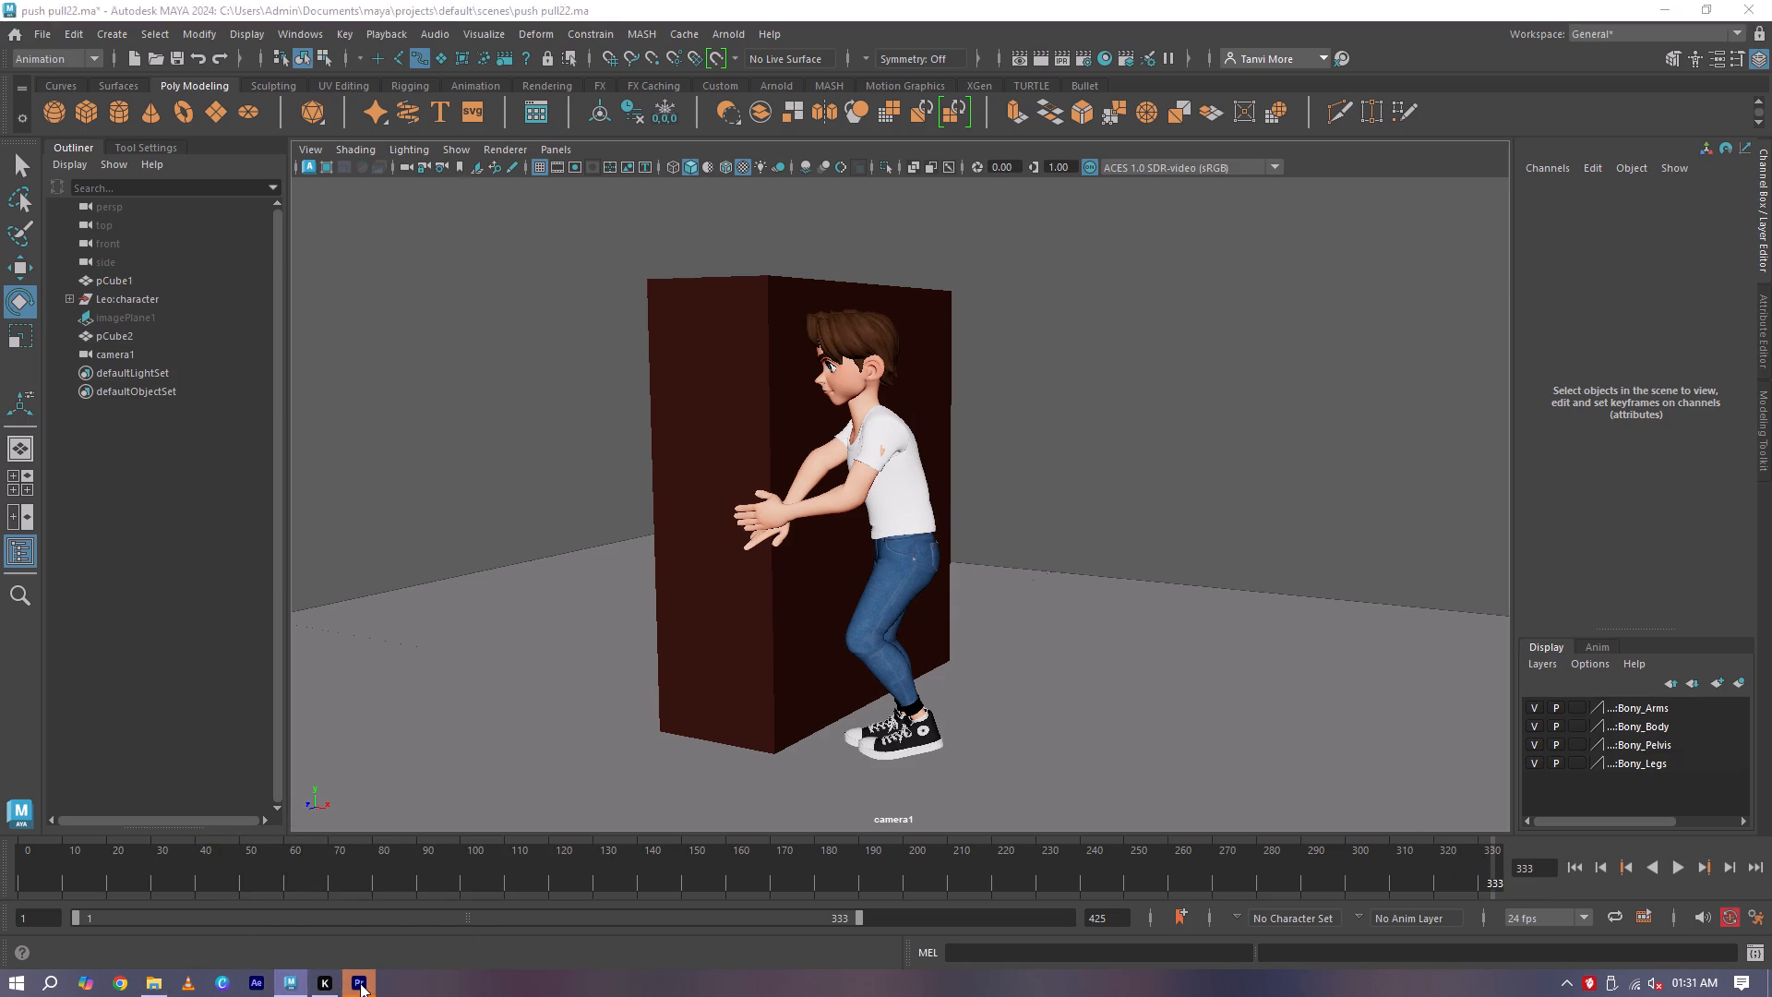
{"action": "left_click", "coordinate": [160, 983]}
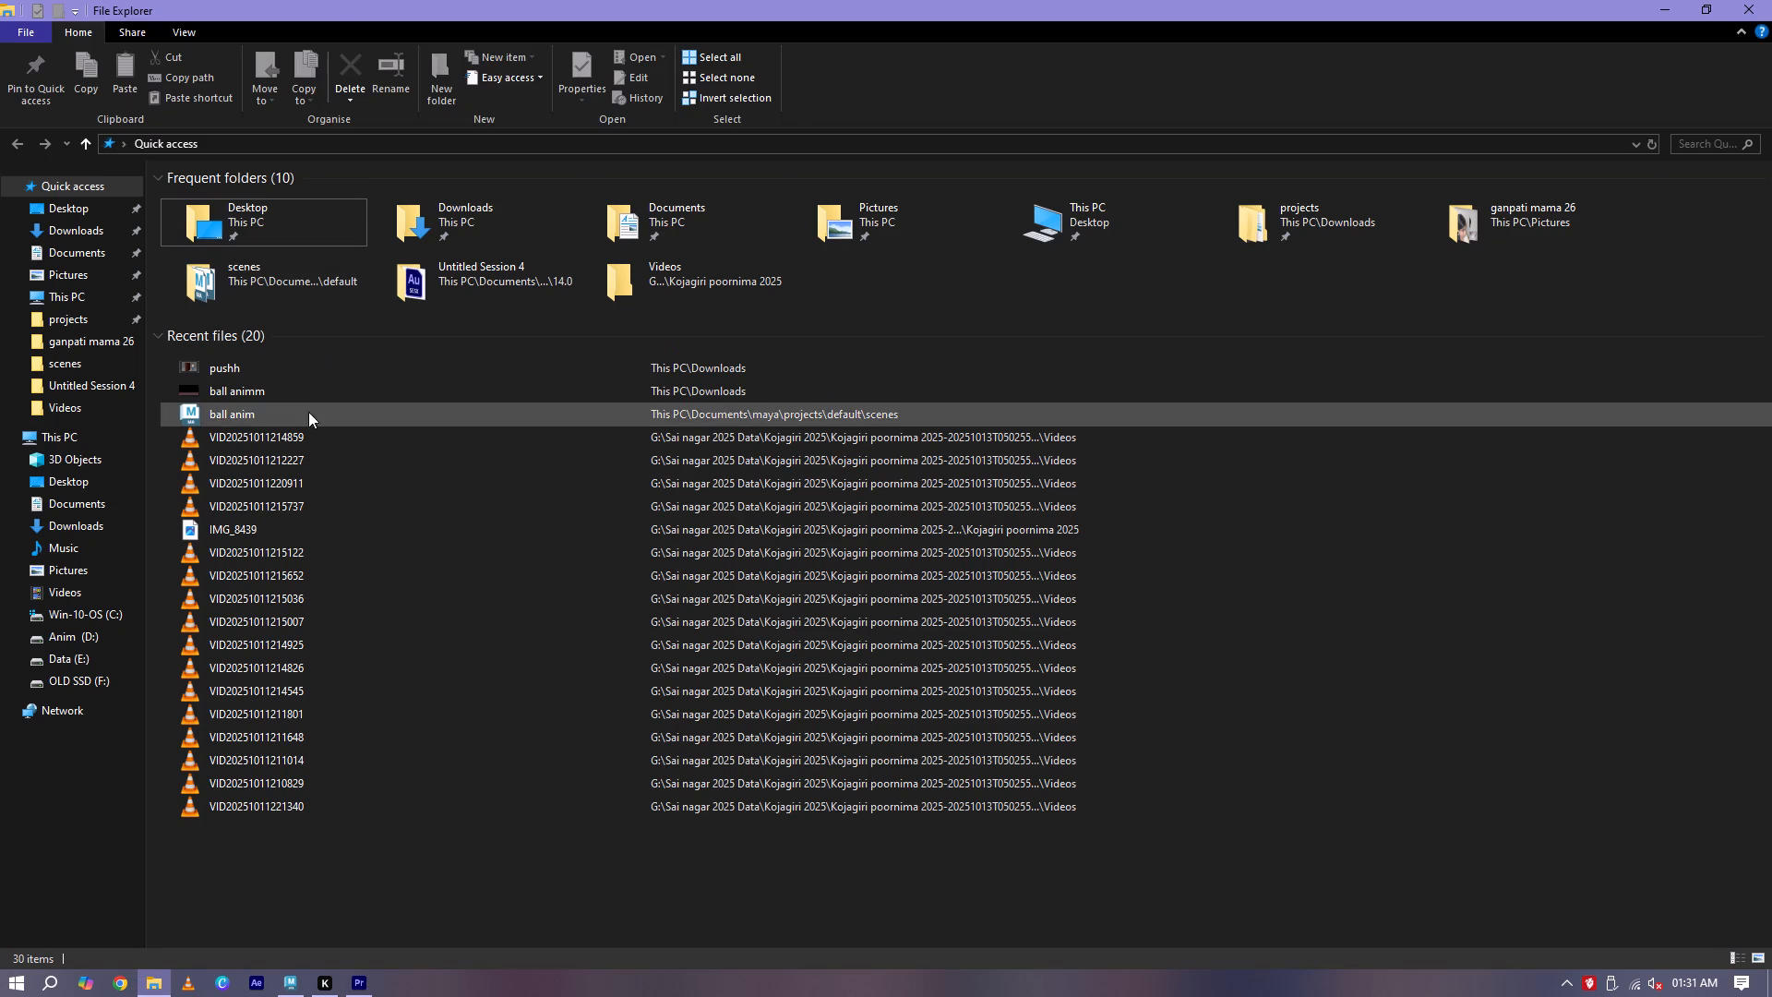
{"action": "left_click_drag", "start_coordinate": [292, 369], "coordinate": [356, 996]}
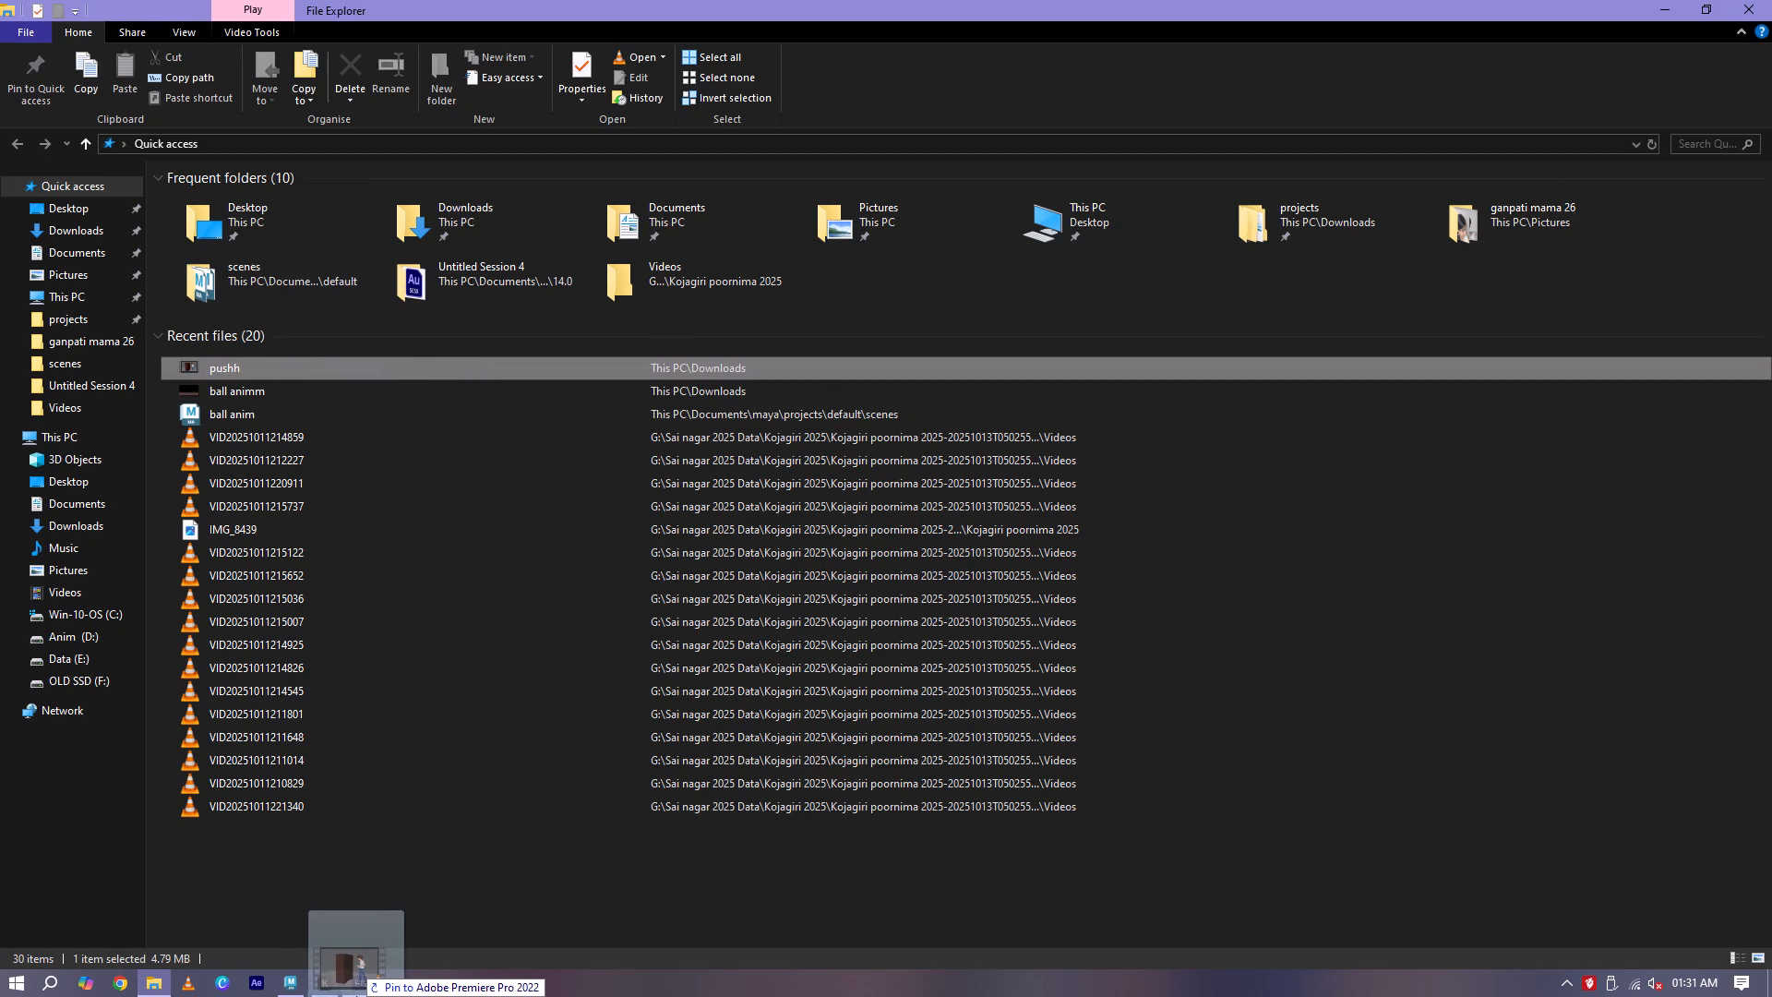
{"action": "left_click_drag", "start_coordinate": [356, 996], "coordinate": [465, 824]}
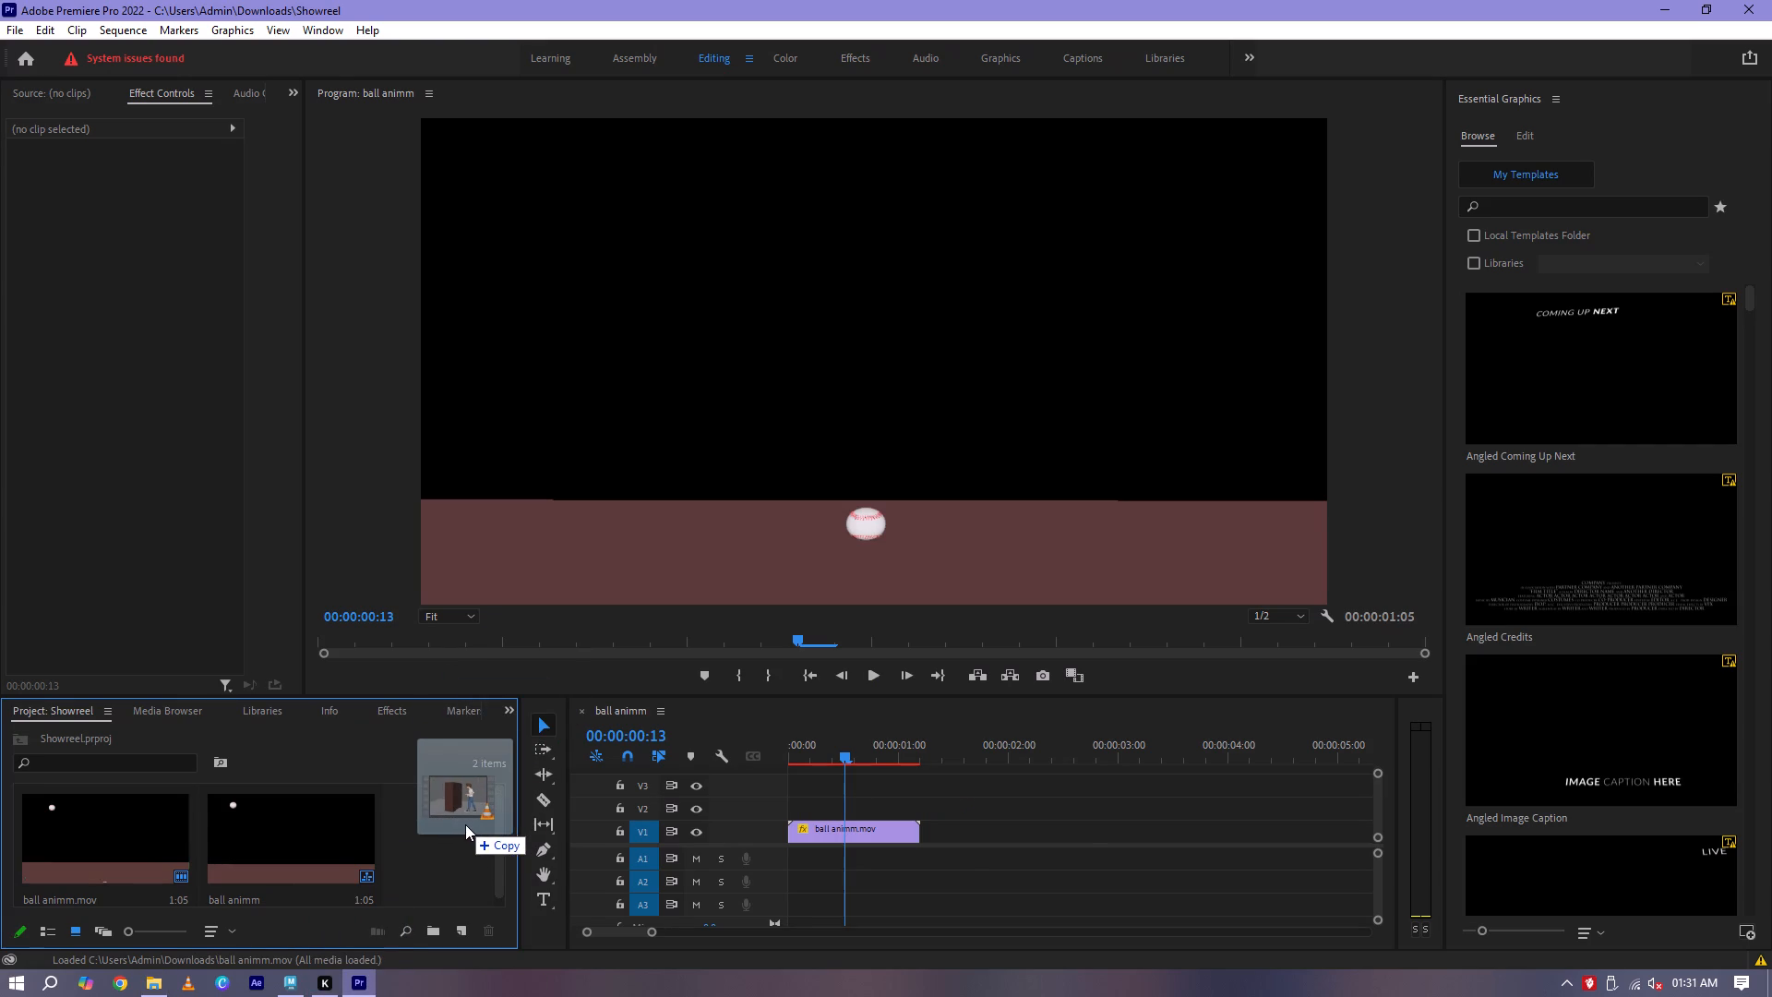
{"action": "left_click_drag", "start_coordinate": [465, 824], "coordinate": [919, 835]}
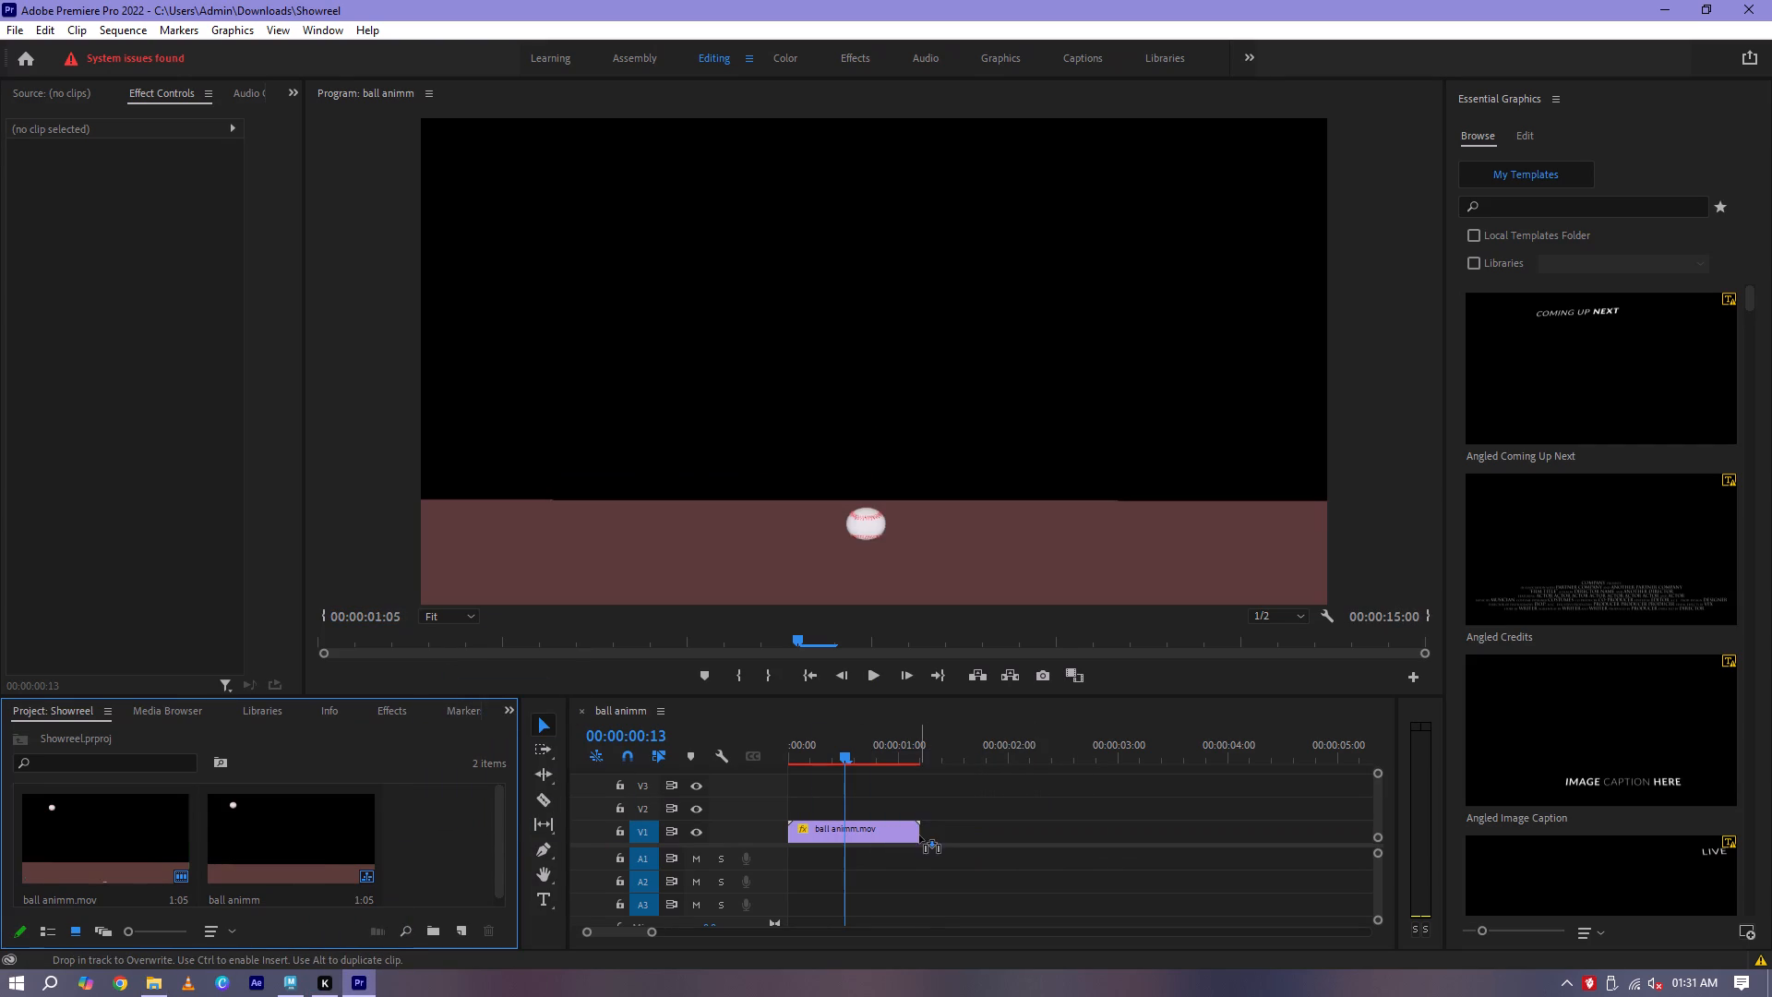
Play the sequence from its start through the ball and pushh clips to review the assembled edit.
{"action": "left_click_drag", "start_coordinate": [844, 750], "coordinate": [733, 757]}
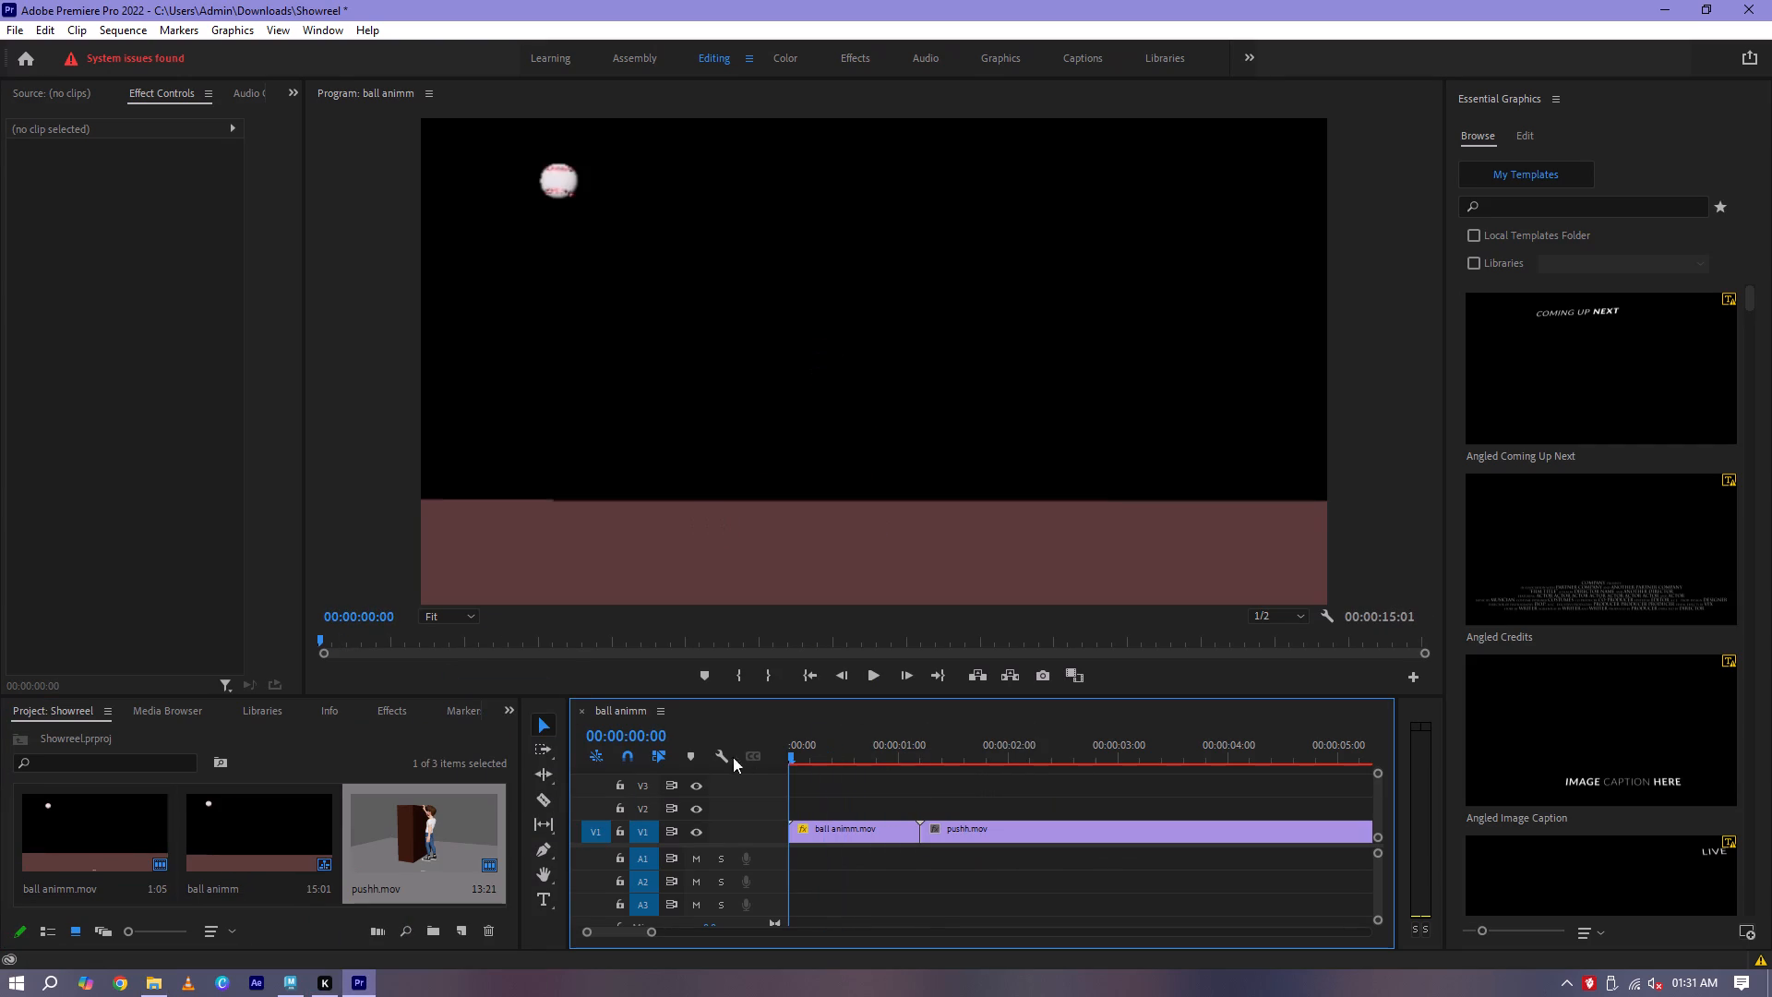
{"action": "left_click_drag", "start_coordinate": [733, 757], "coordinate": [661, 763]}
{"action": "key", "text": "space"}
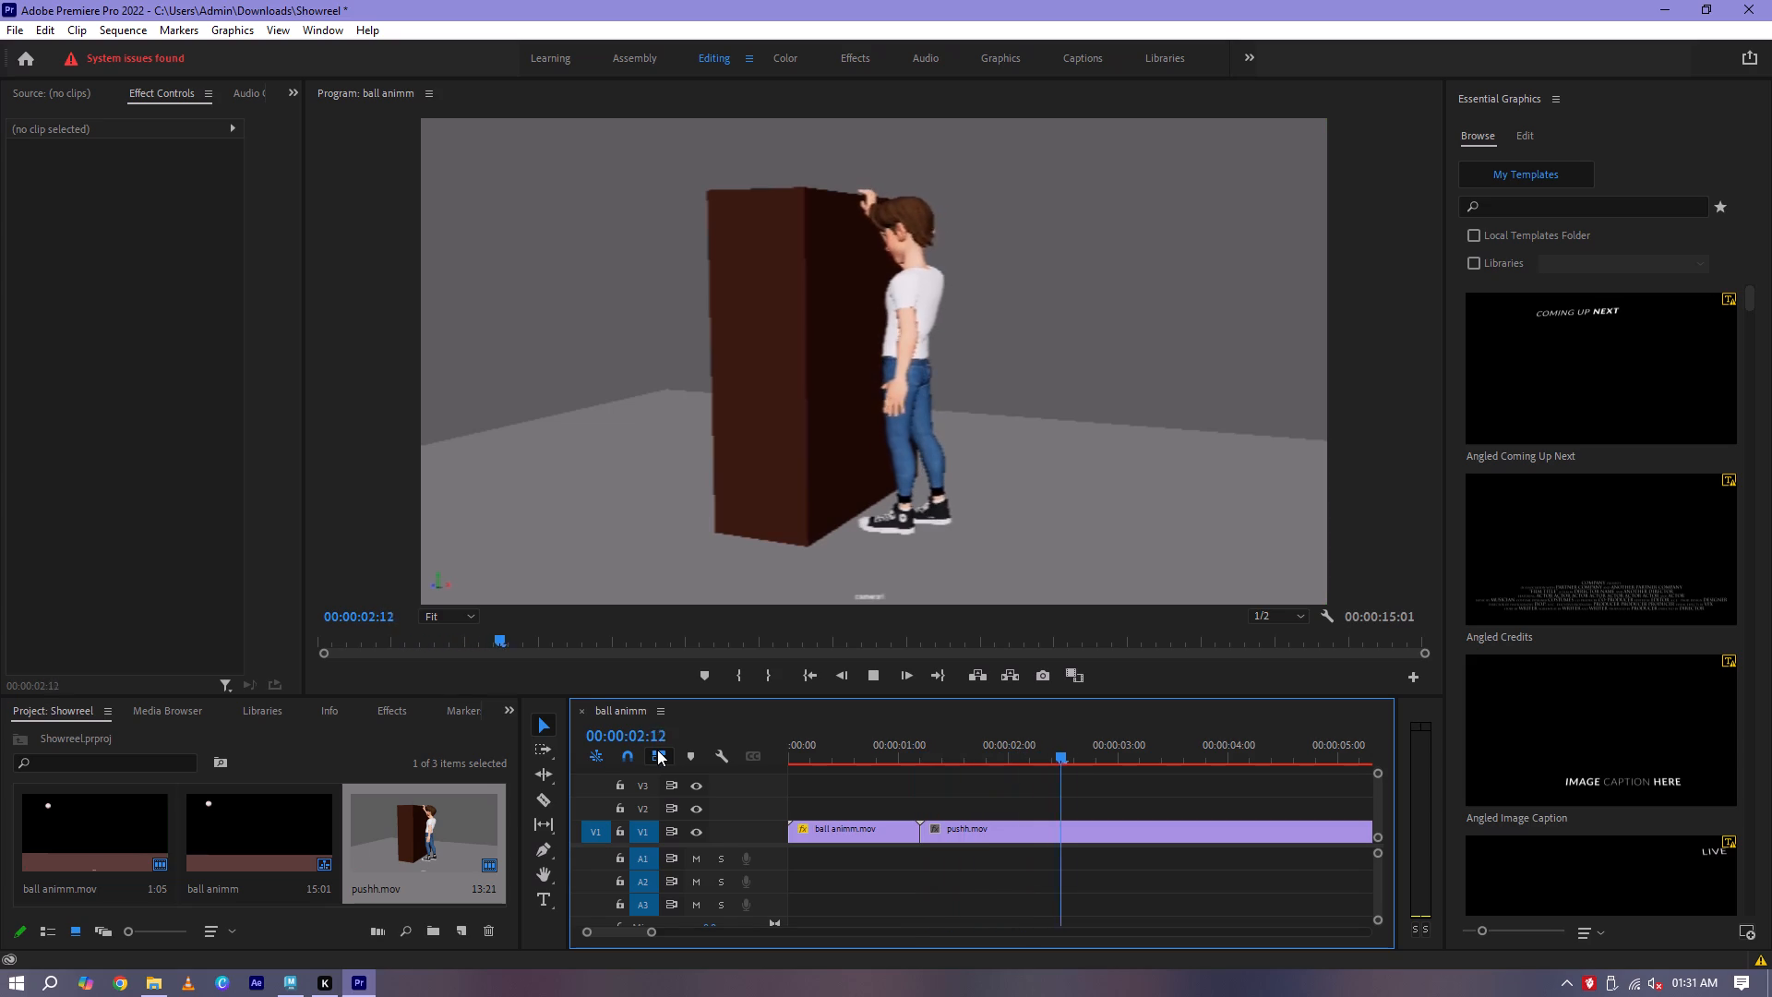
{"action": "scroll", "coordinate": [772, 609], "scroll_direction": "down", "scroll_amount": 1}
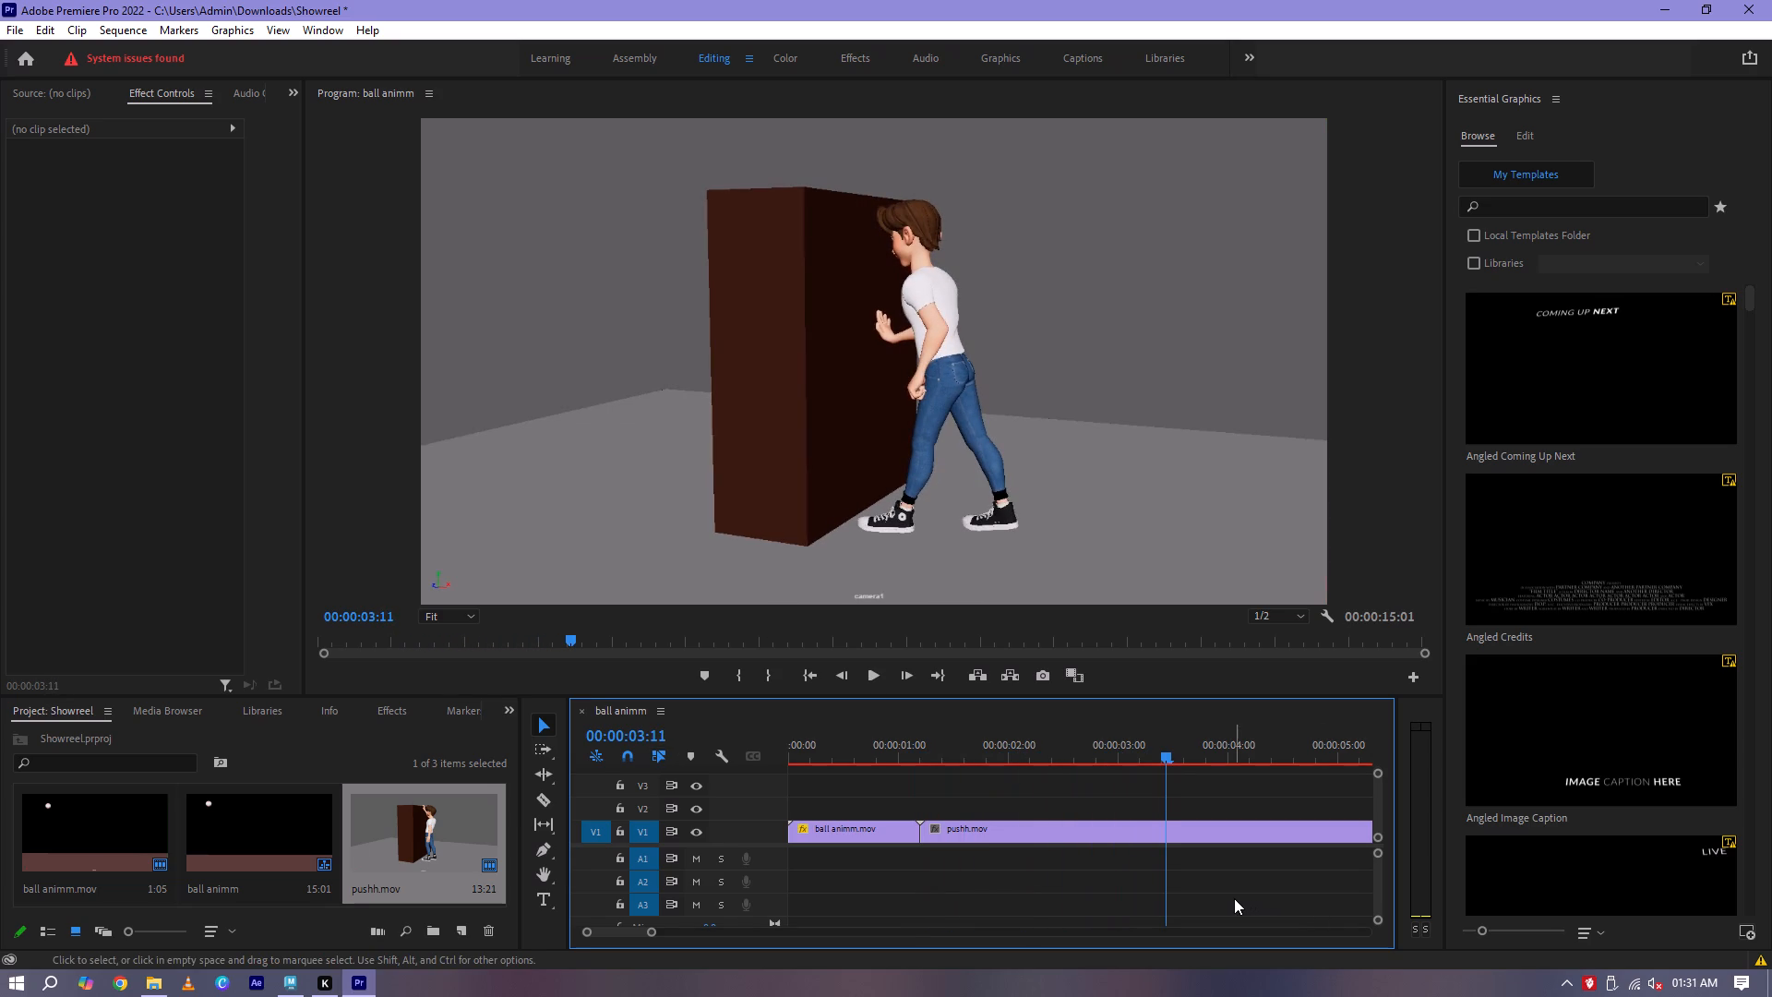
{"action": "key", "text": "space"}
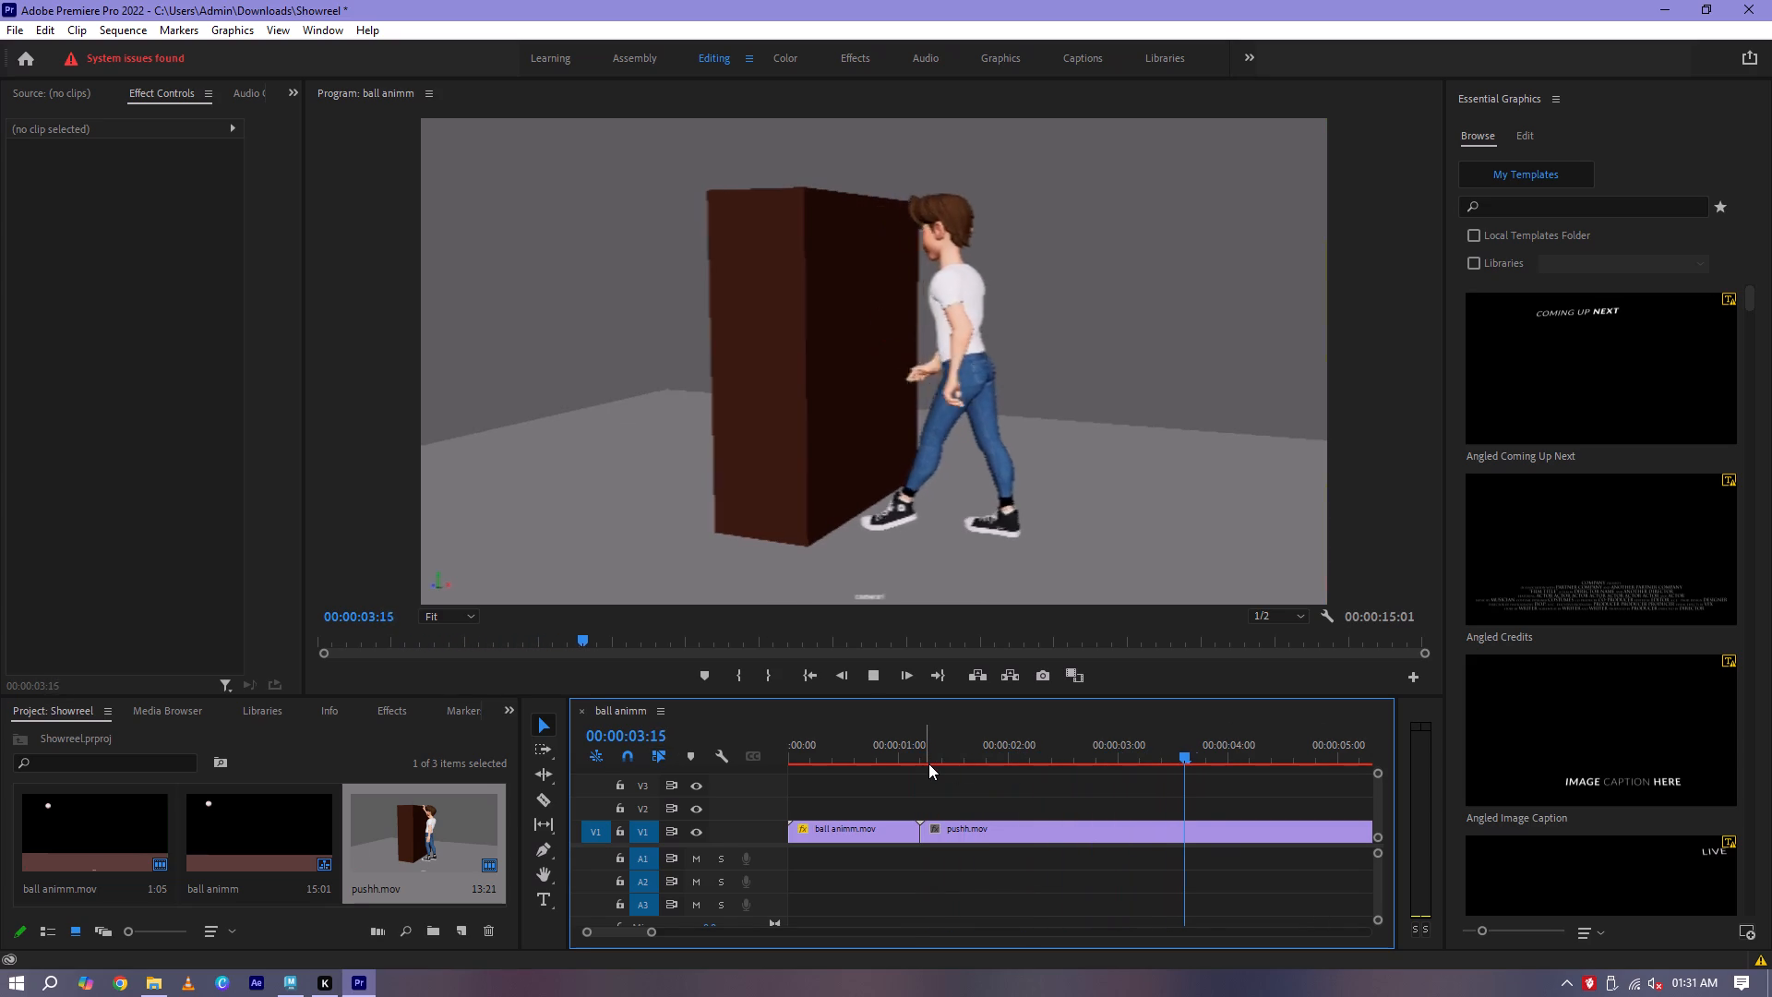
{"action": "key", "text": "space"}
{"action": "key", "text": "space"}
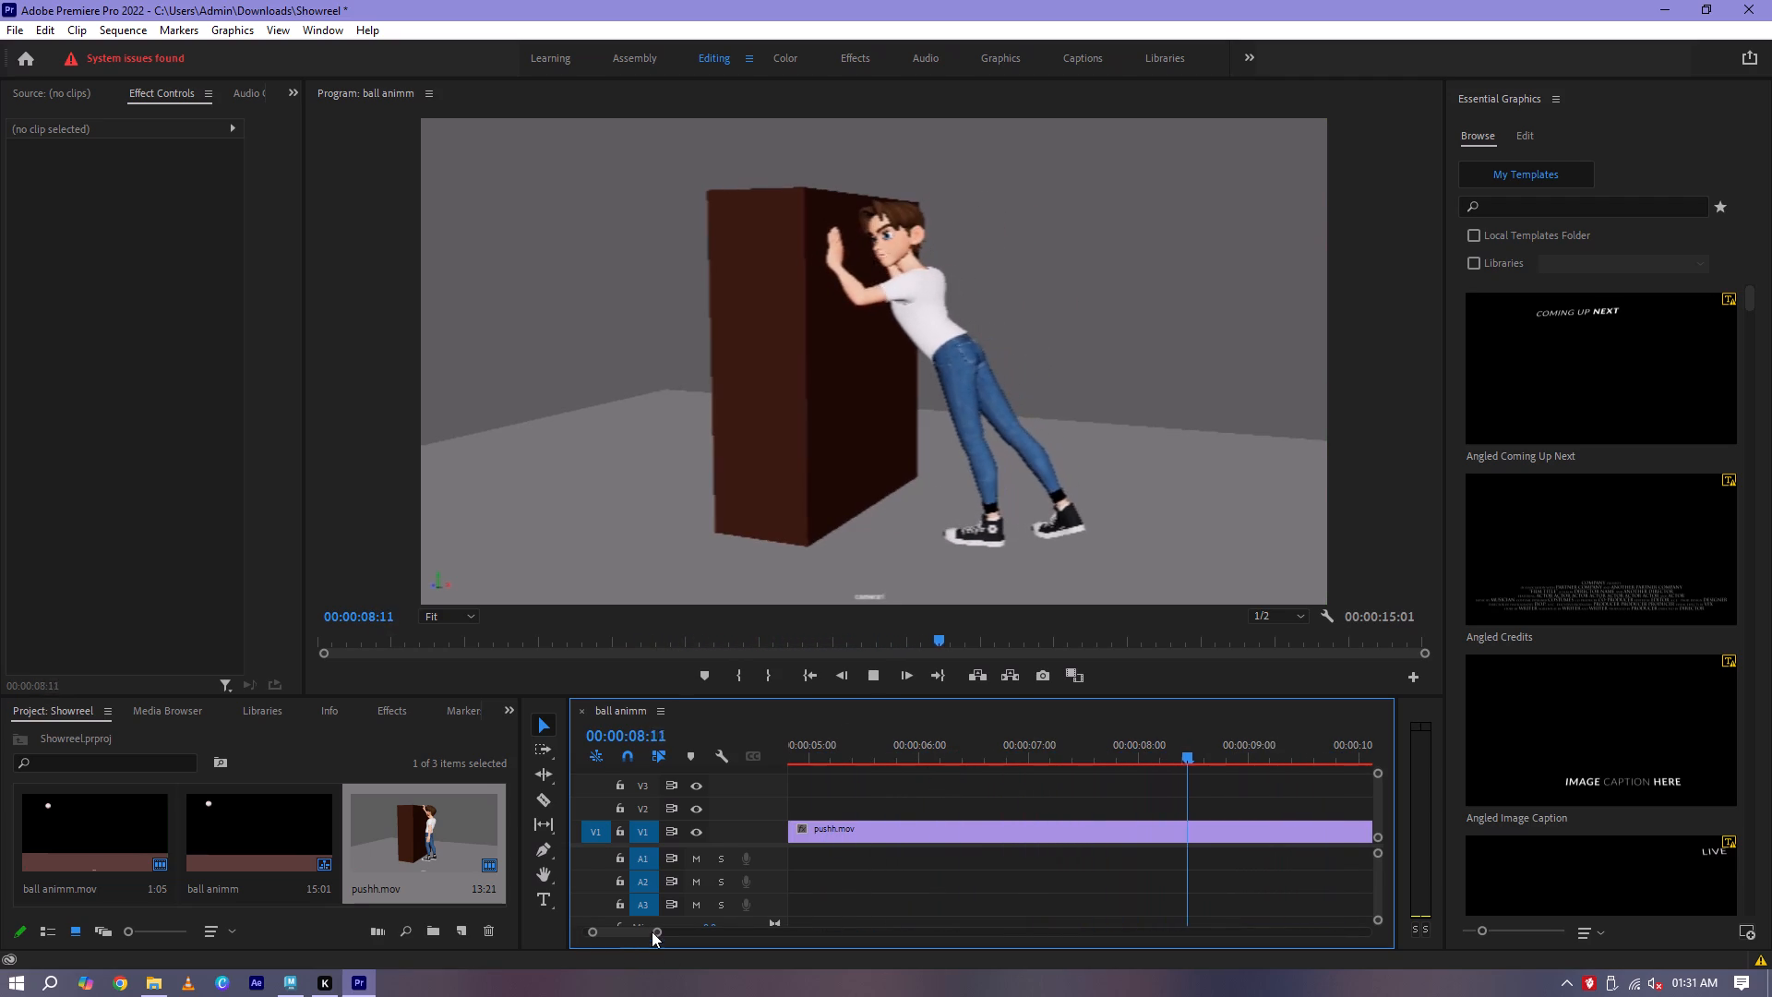
{"action": "left_click_drag", "start_coordinate": [655, 930], "coordinate": [794, 933]}
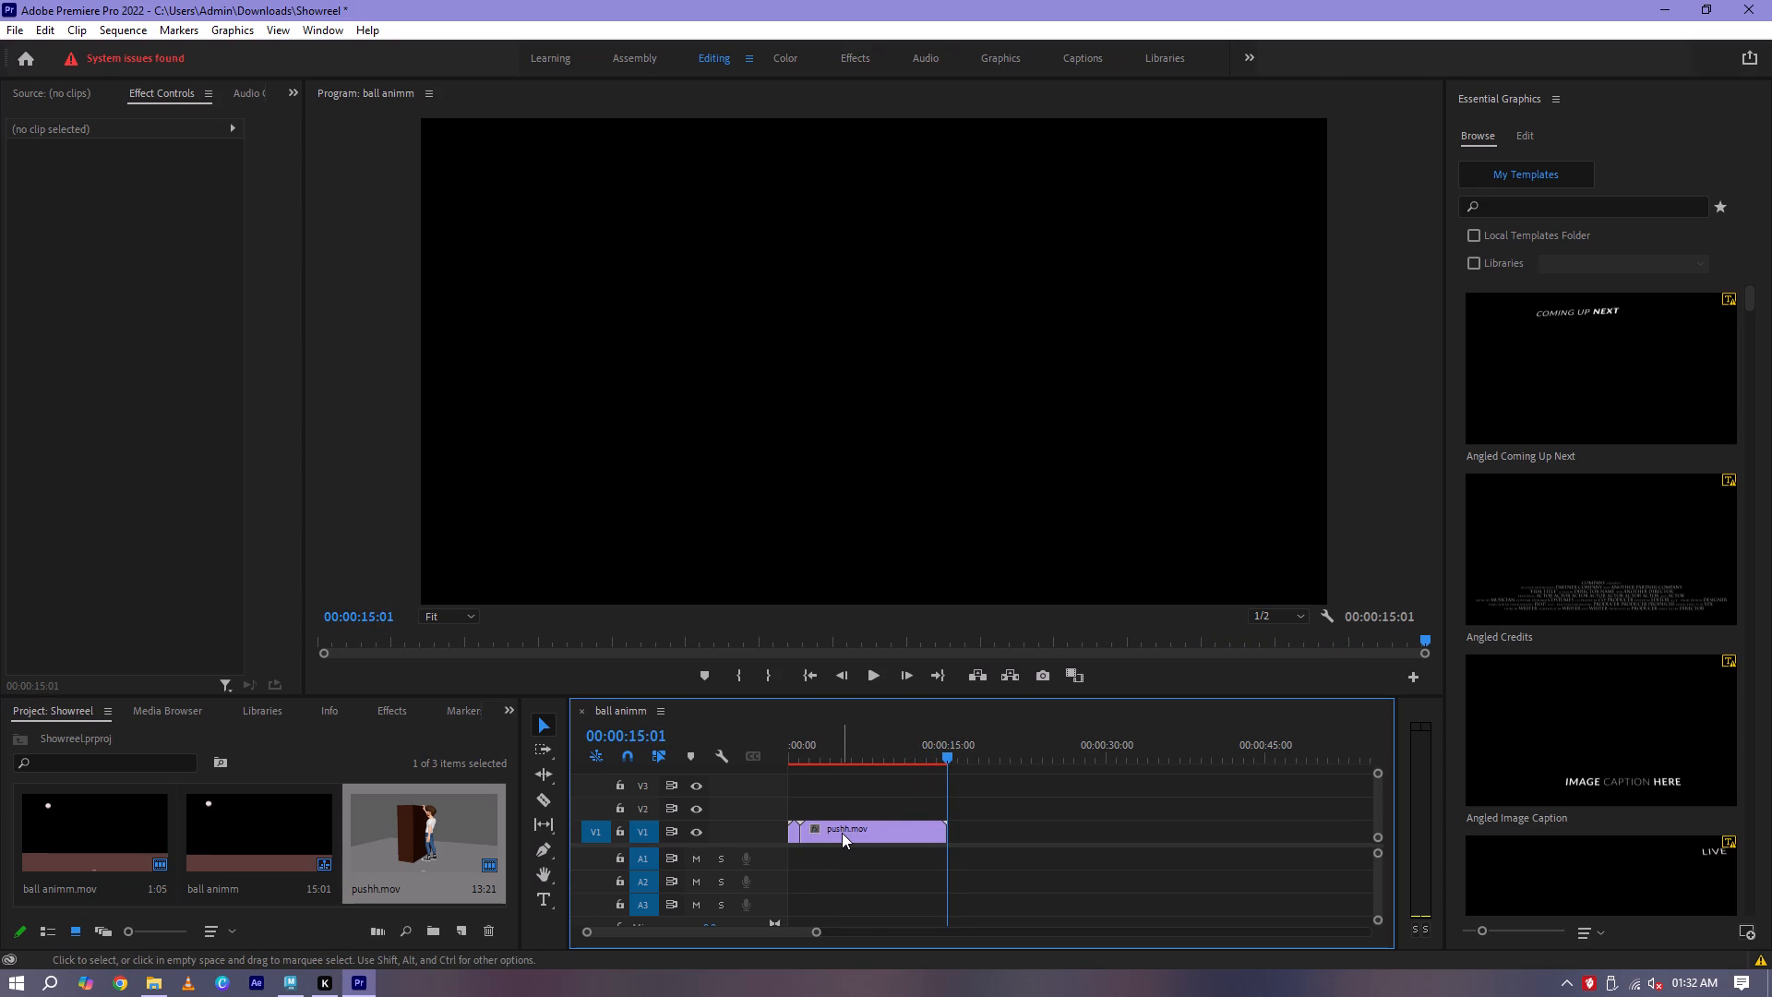
Replay the opening of the sequence to check the cut from the ball clip to pushh.mov and its framing.
{"action": "key", "text": "space"}
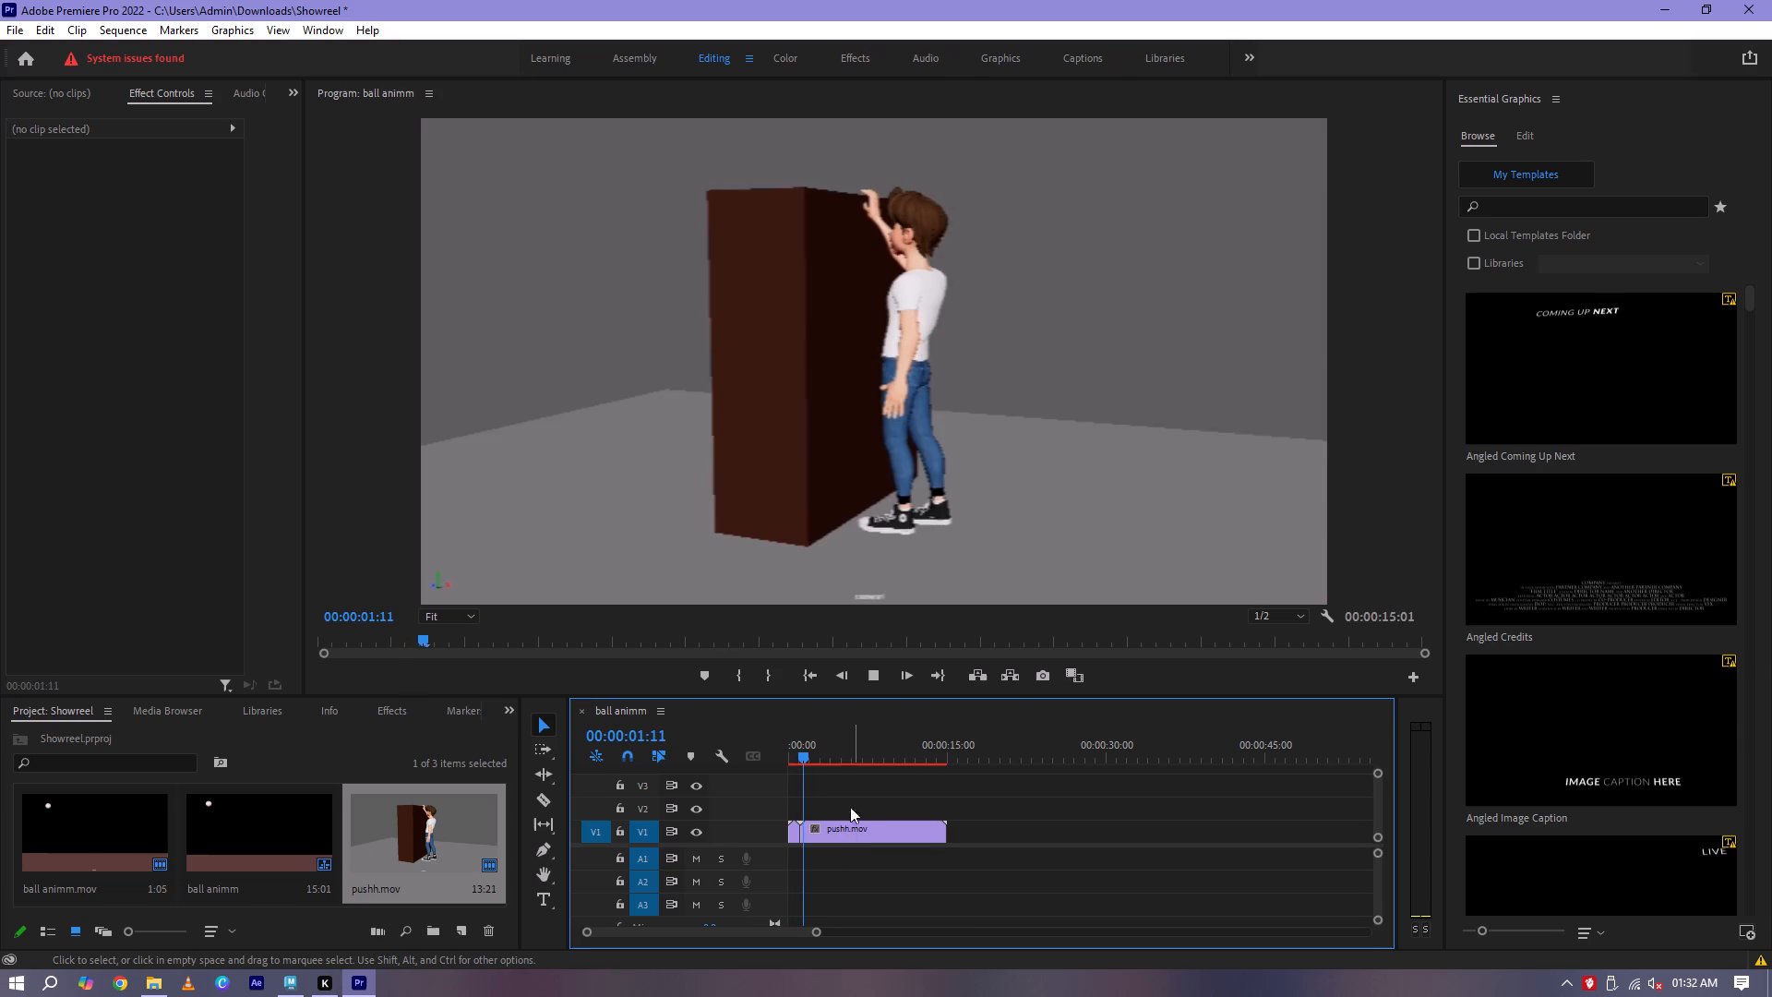
{"action": "key", "text": "space"}
{"action": "left_click_drag", "start_coordinate": [794, 752], "coordinate": [783, 759]}
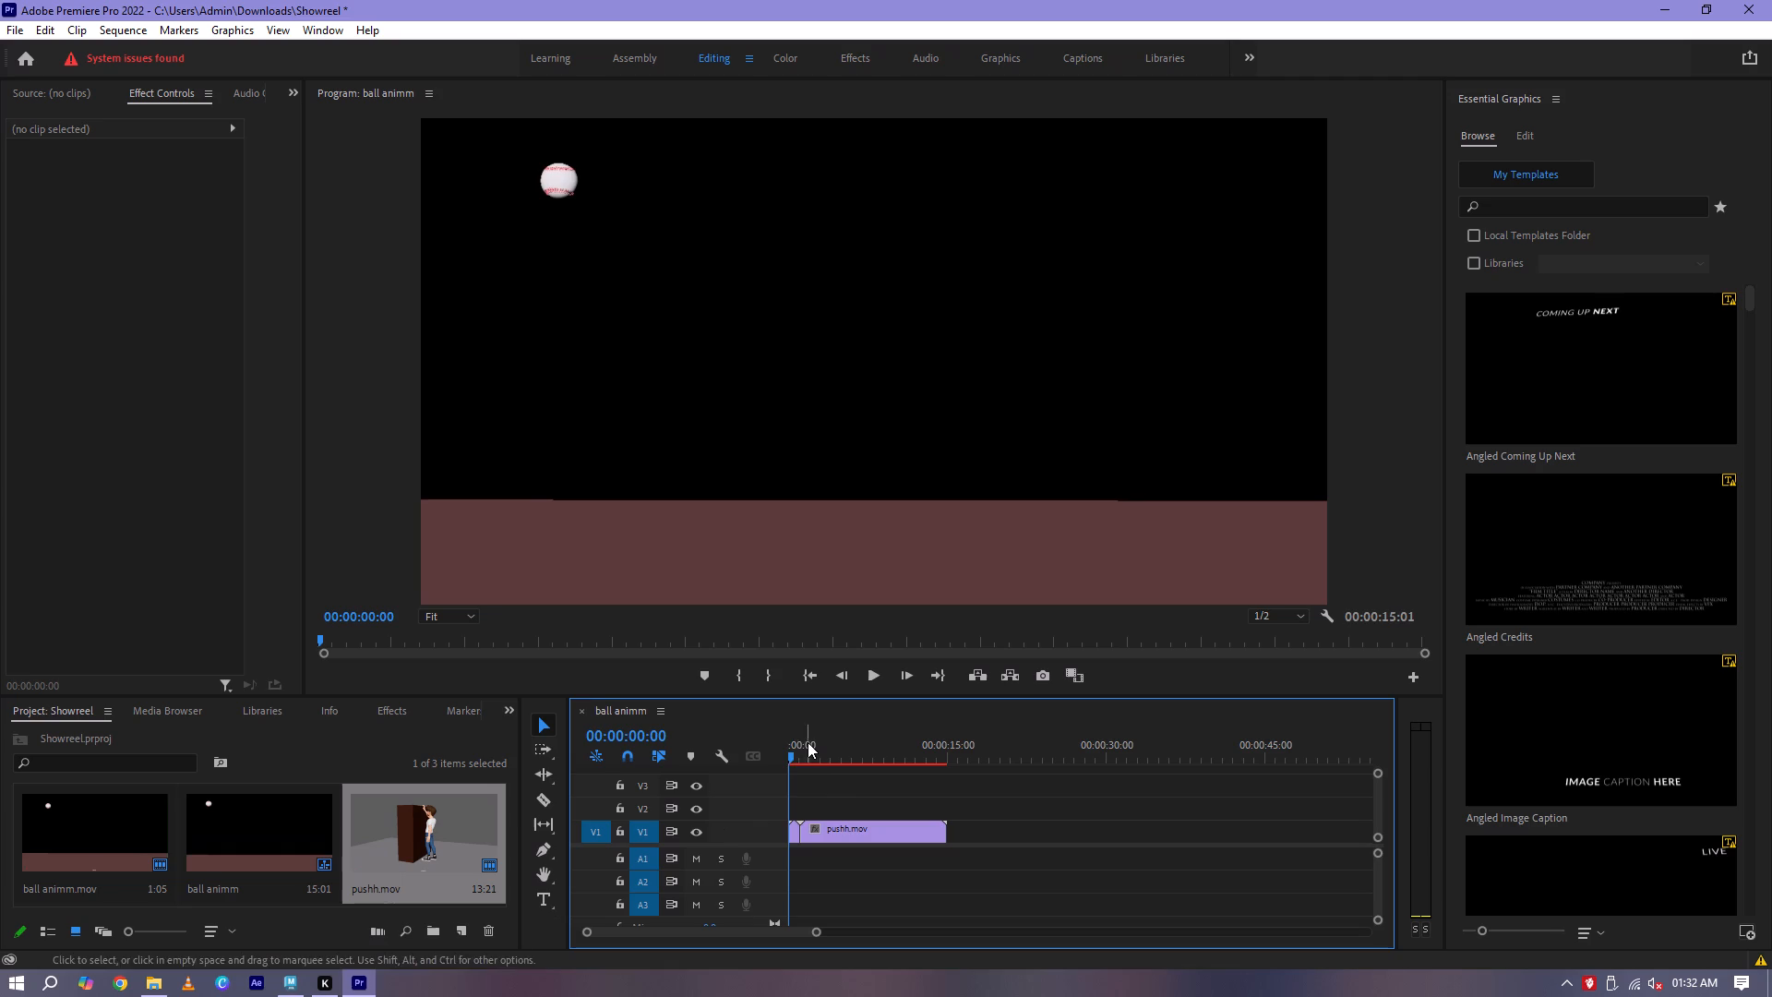
{"action": "left_click_drag", "start_coordinate": [790, 750], "coordinate": [812, 757]}
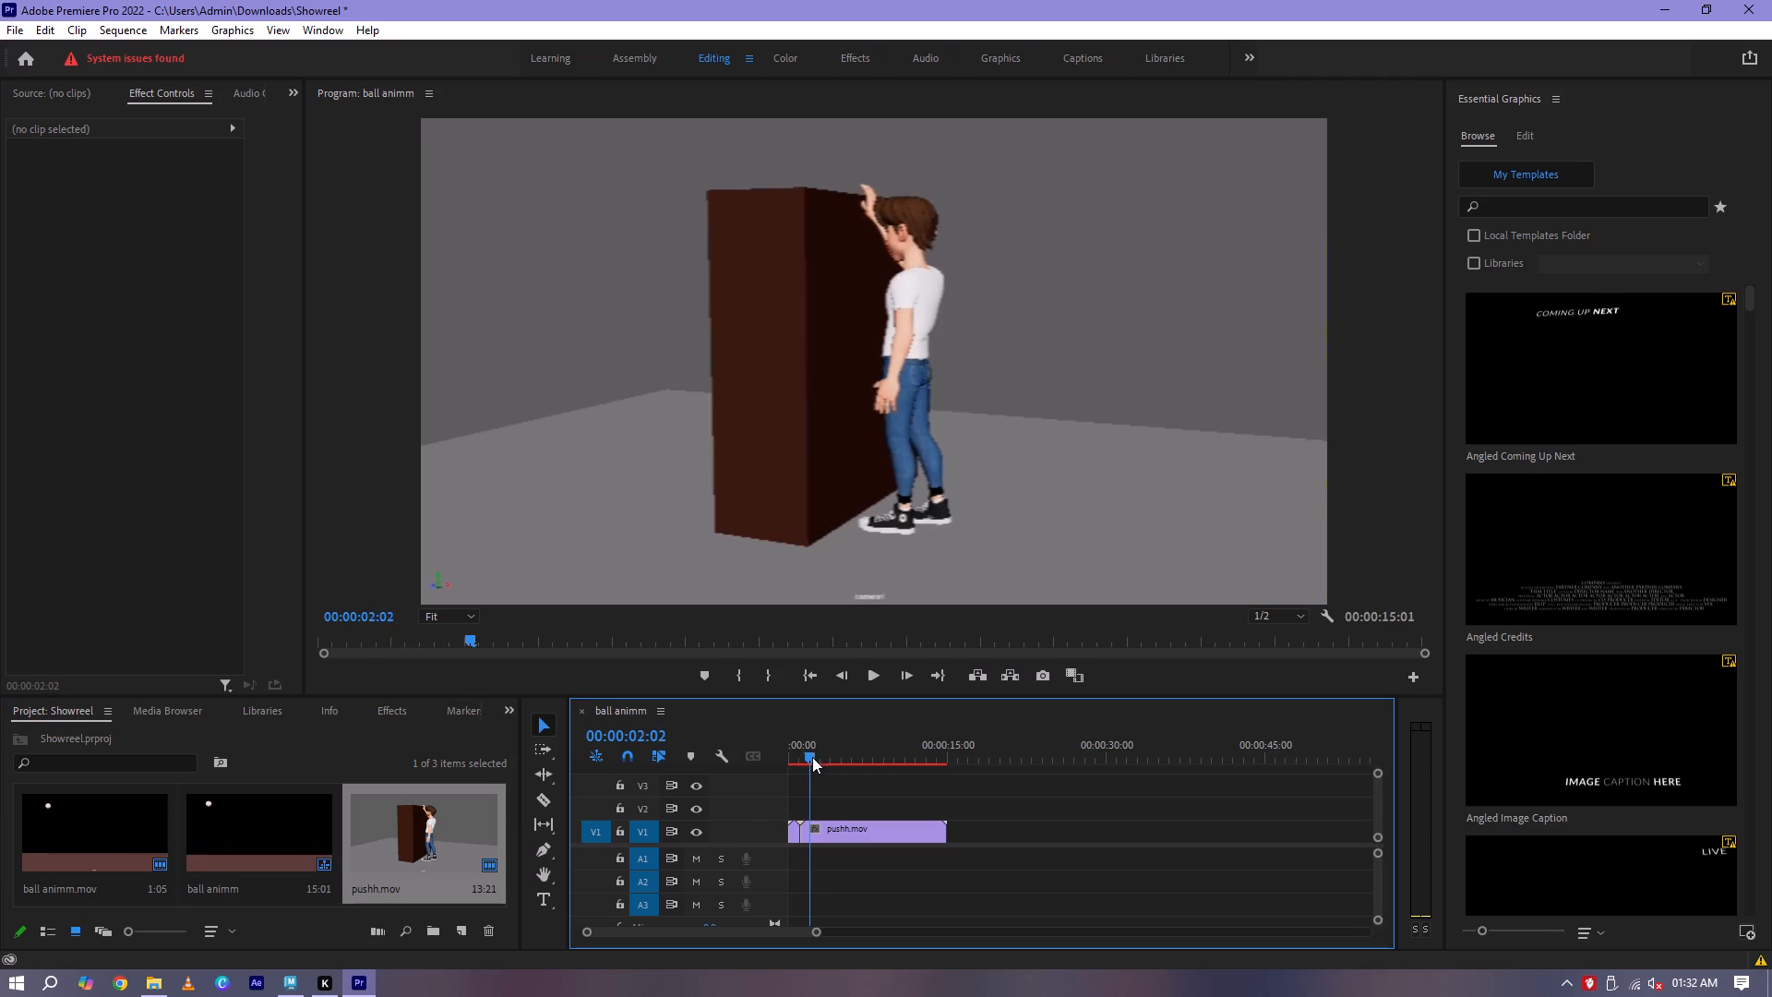
{"action": "left_click_drag", "start_coordinate": [812, 757], "coordinate": [793, 768]}
{"action": "key", "text": "space"}
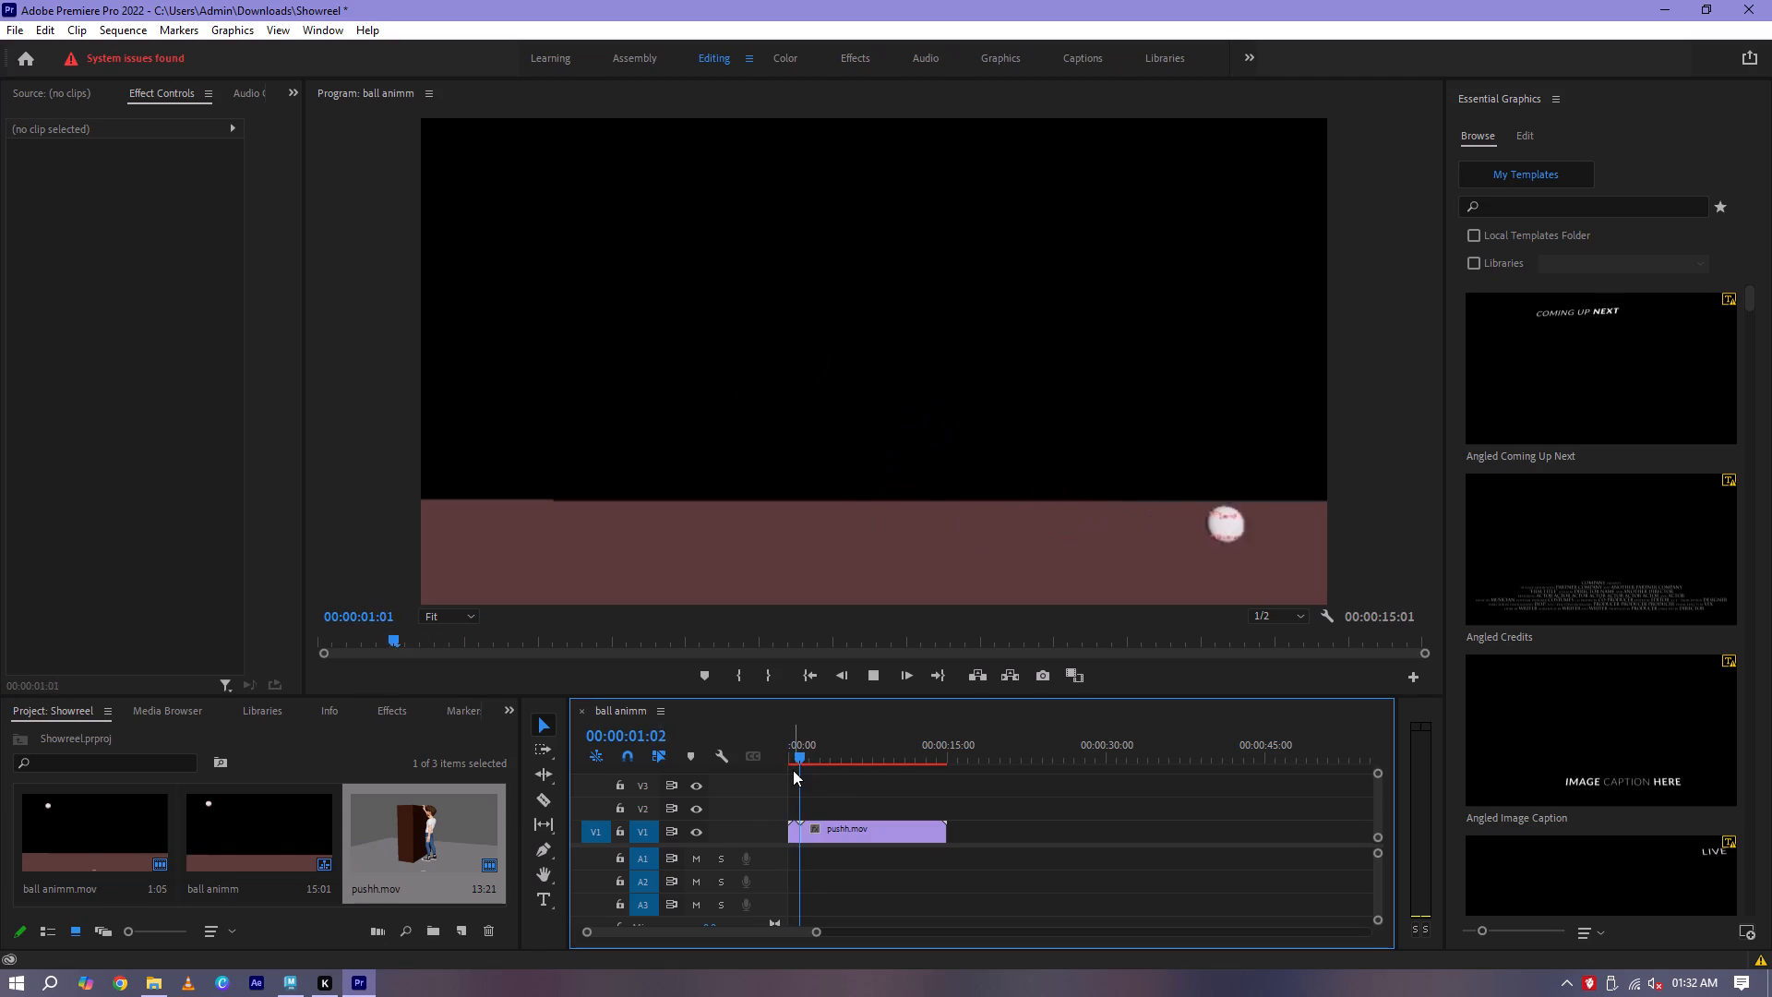
{"action": "key", "text": "space"}
{"action": "key", "text": "space"}
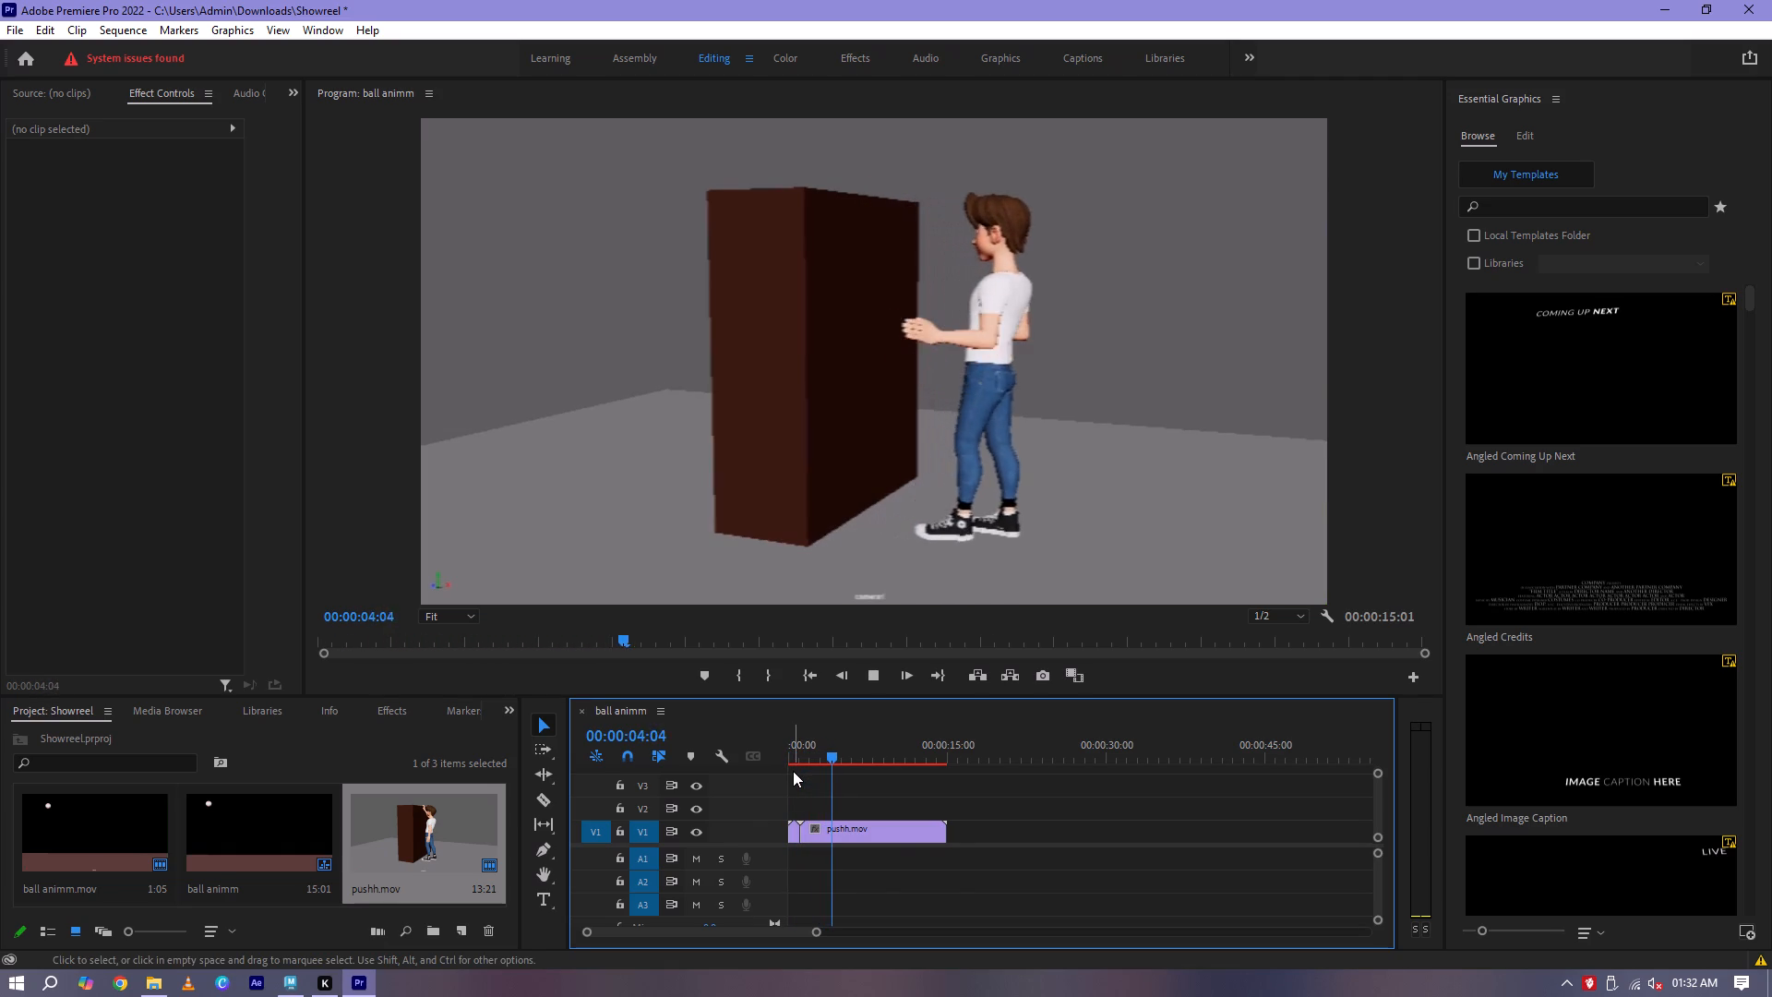
{"action": "key", "text": "space"}
Set the Scale of the pushh.mov clip on V1 to 105.
{"action": "left_click", "coordinate": [889, 838]}
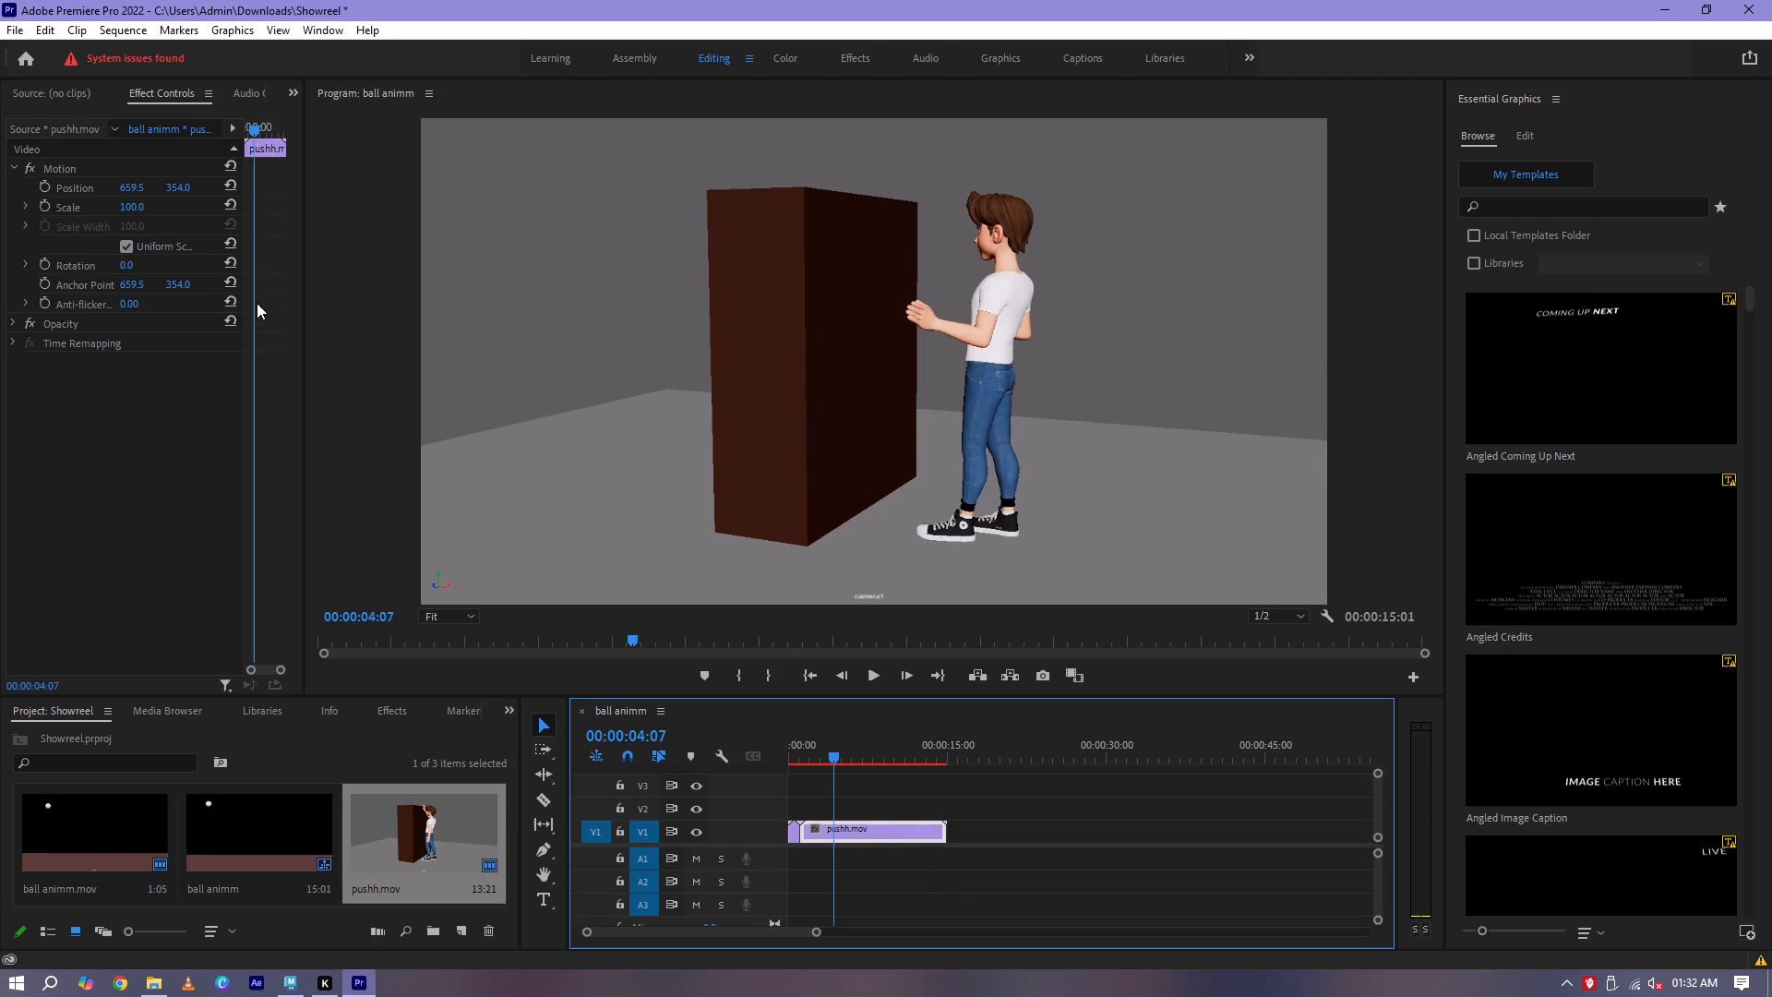
{"action": "left_click", "coordinate": [122, 208]}
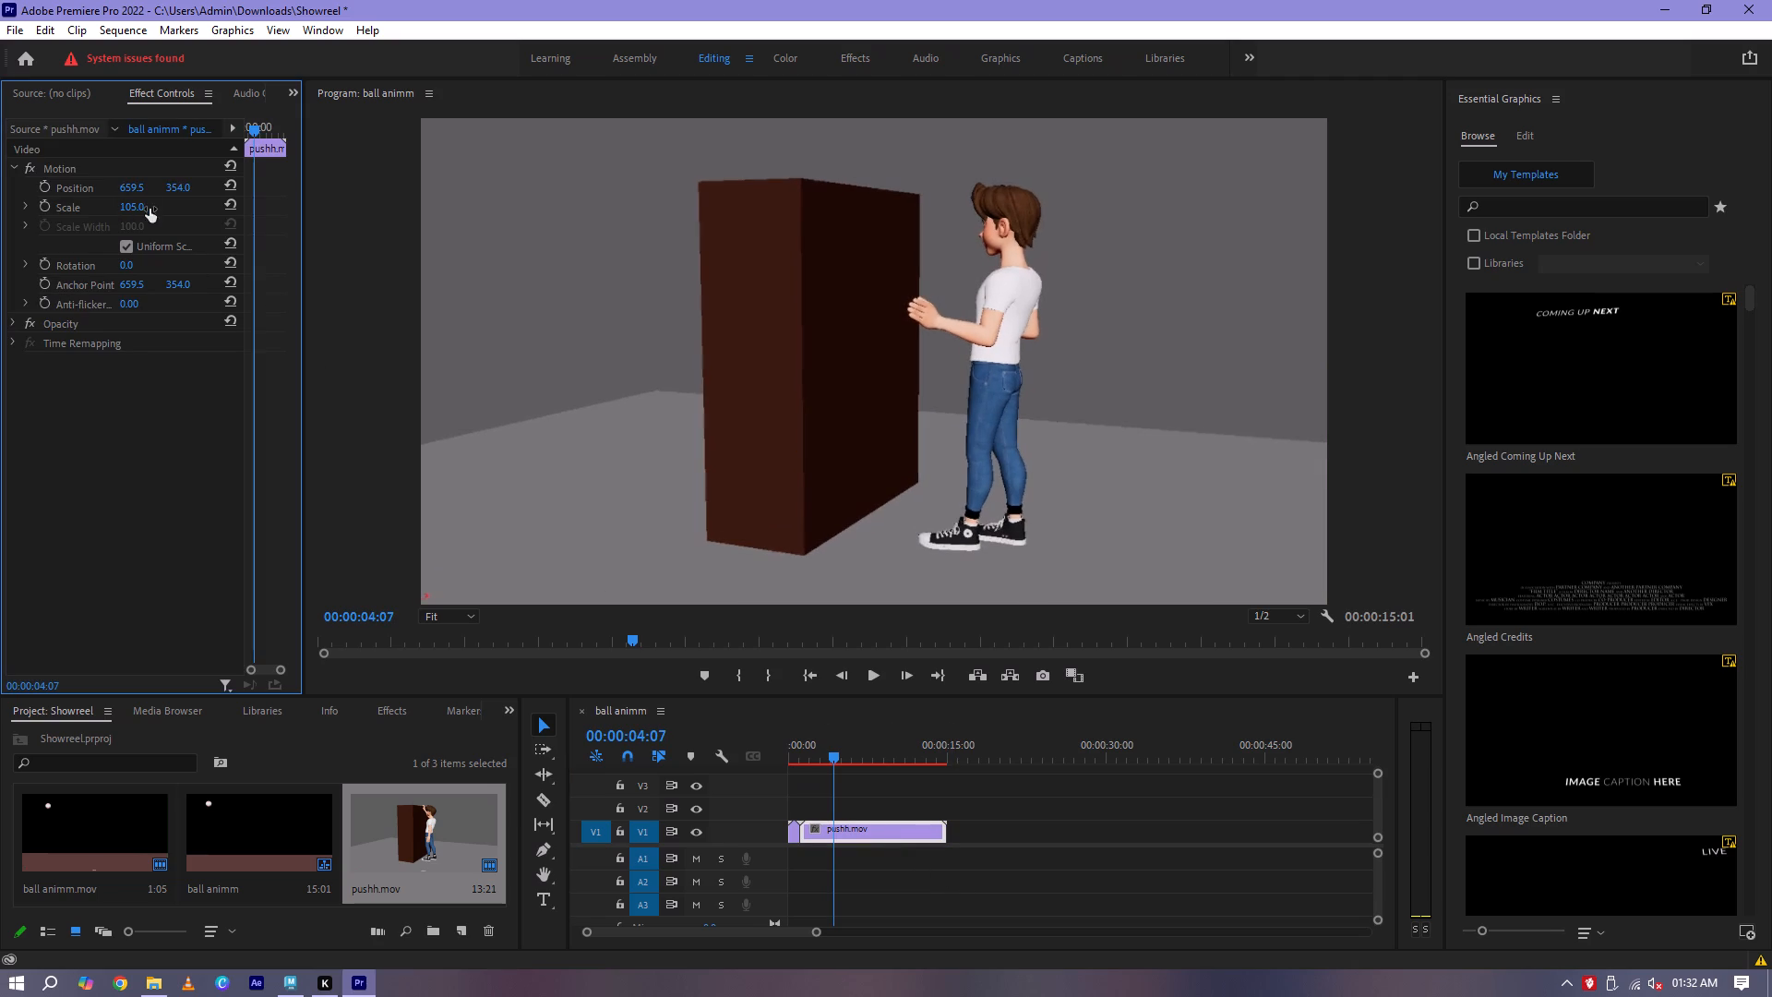
Play the sequence from its start well into pushh.mov to review the rescaled clip's framing.
{"action": "left_click_drag", "start_coordinate": [800, 752], "coordinate": [756, 768]}
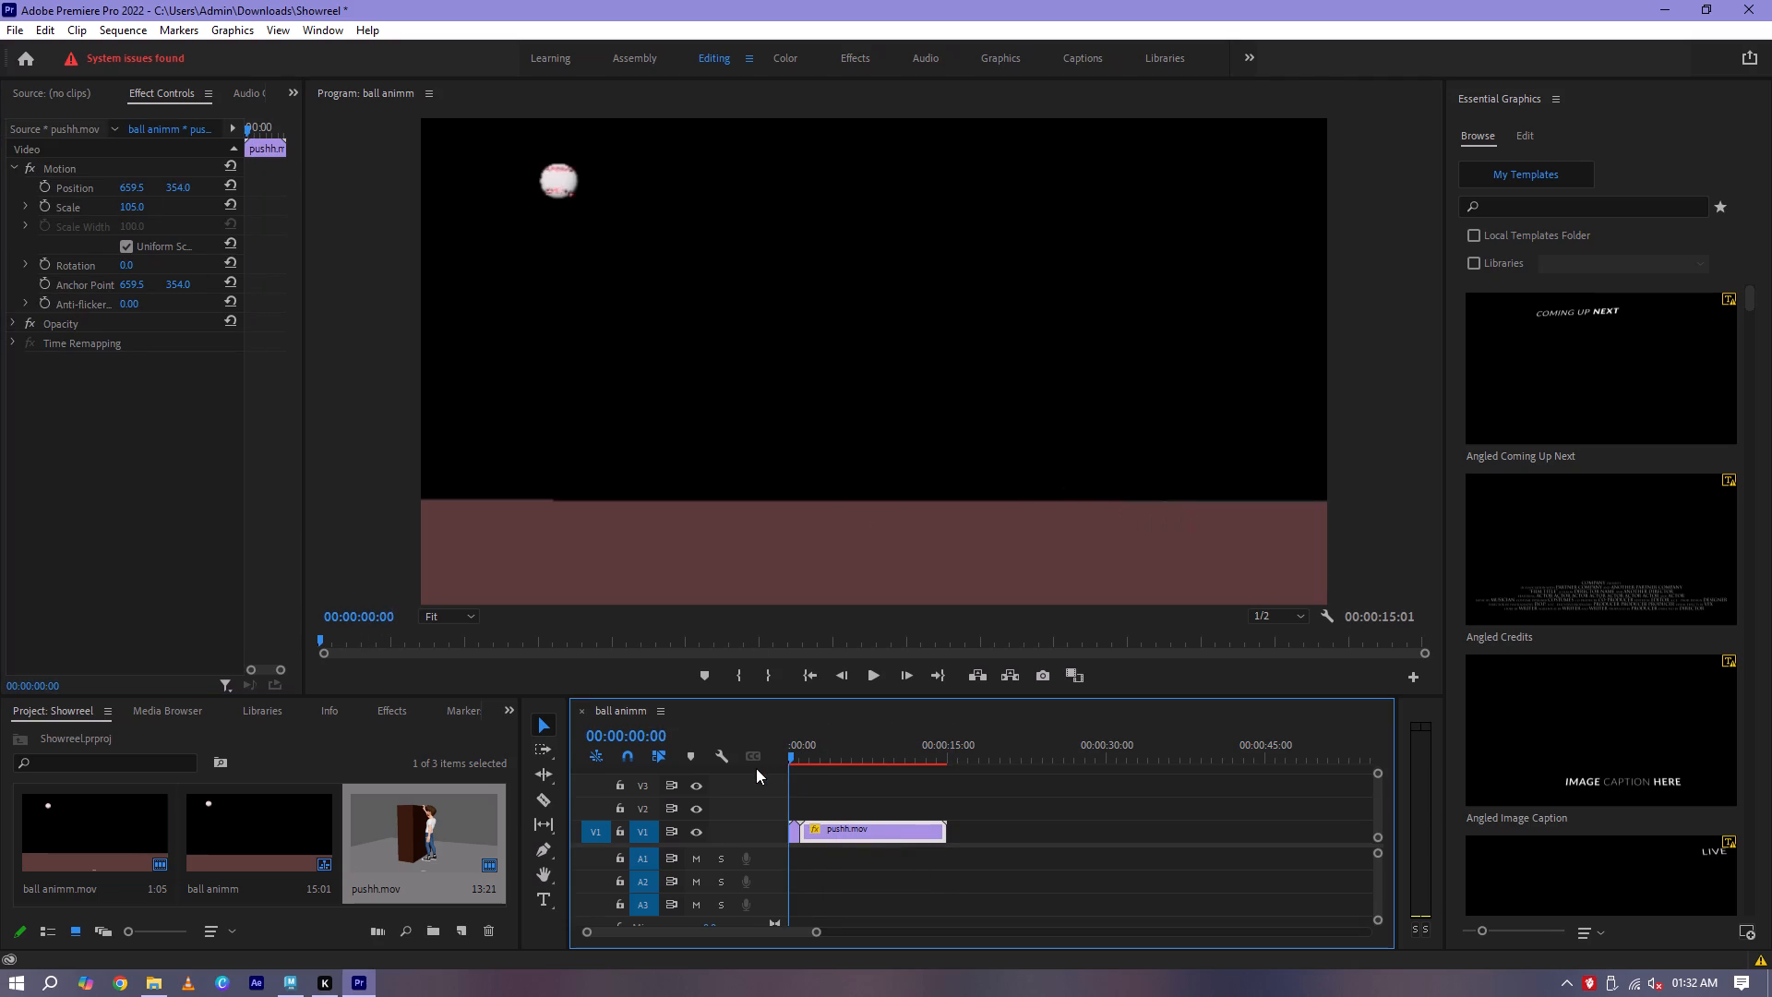
{"action": "left_click_drag", "start_coordinate": [756, 768], "coordinate": [753, 768]}
{"action": "key", "text": "space"}
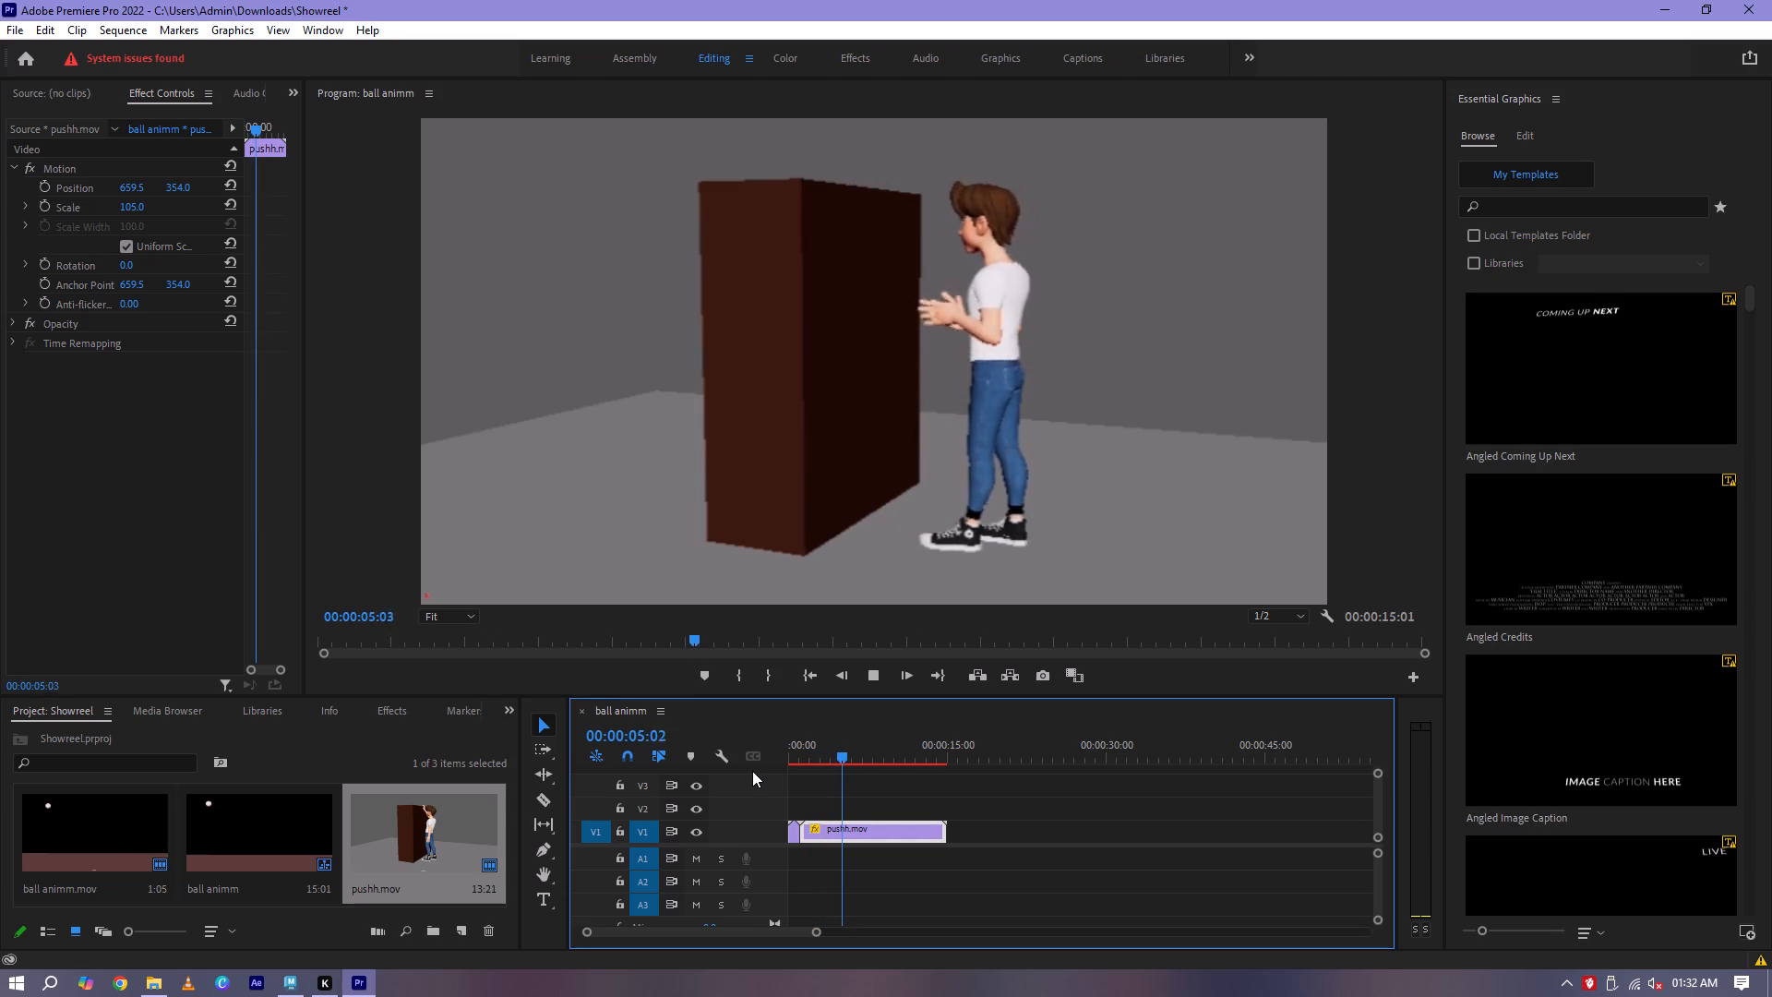
{"action": "key", "text": "space"}
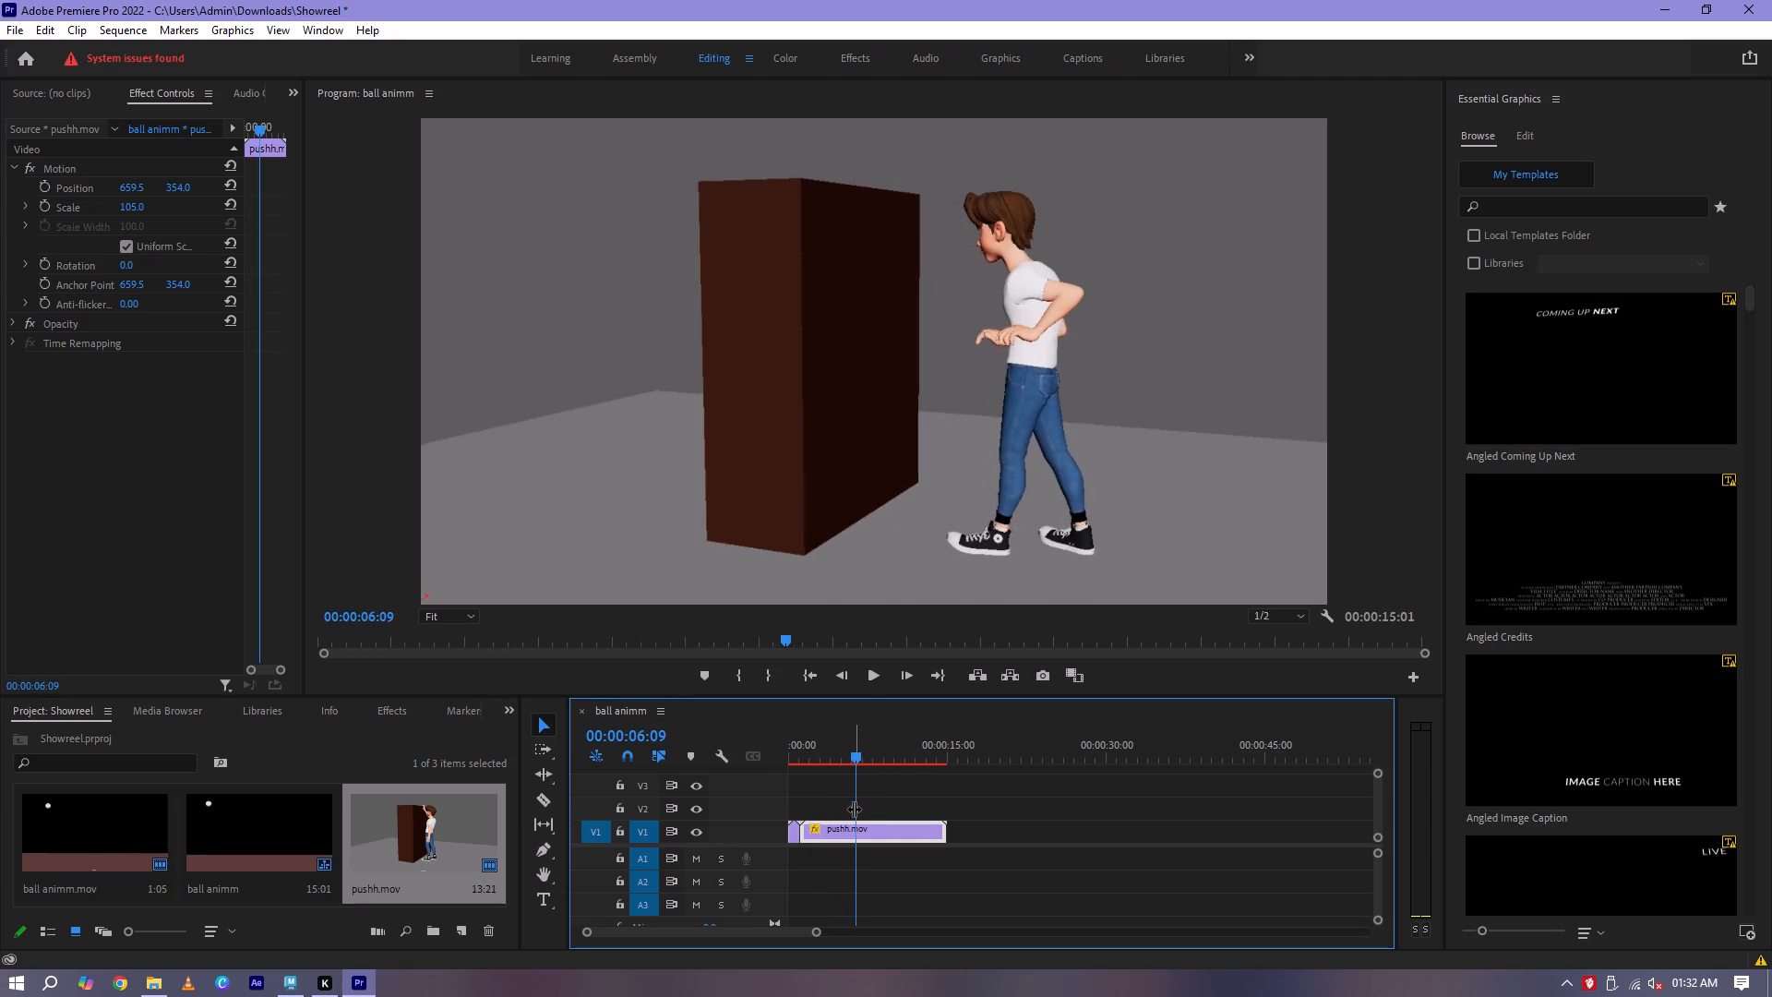
{"action": "key", "text": "space"}
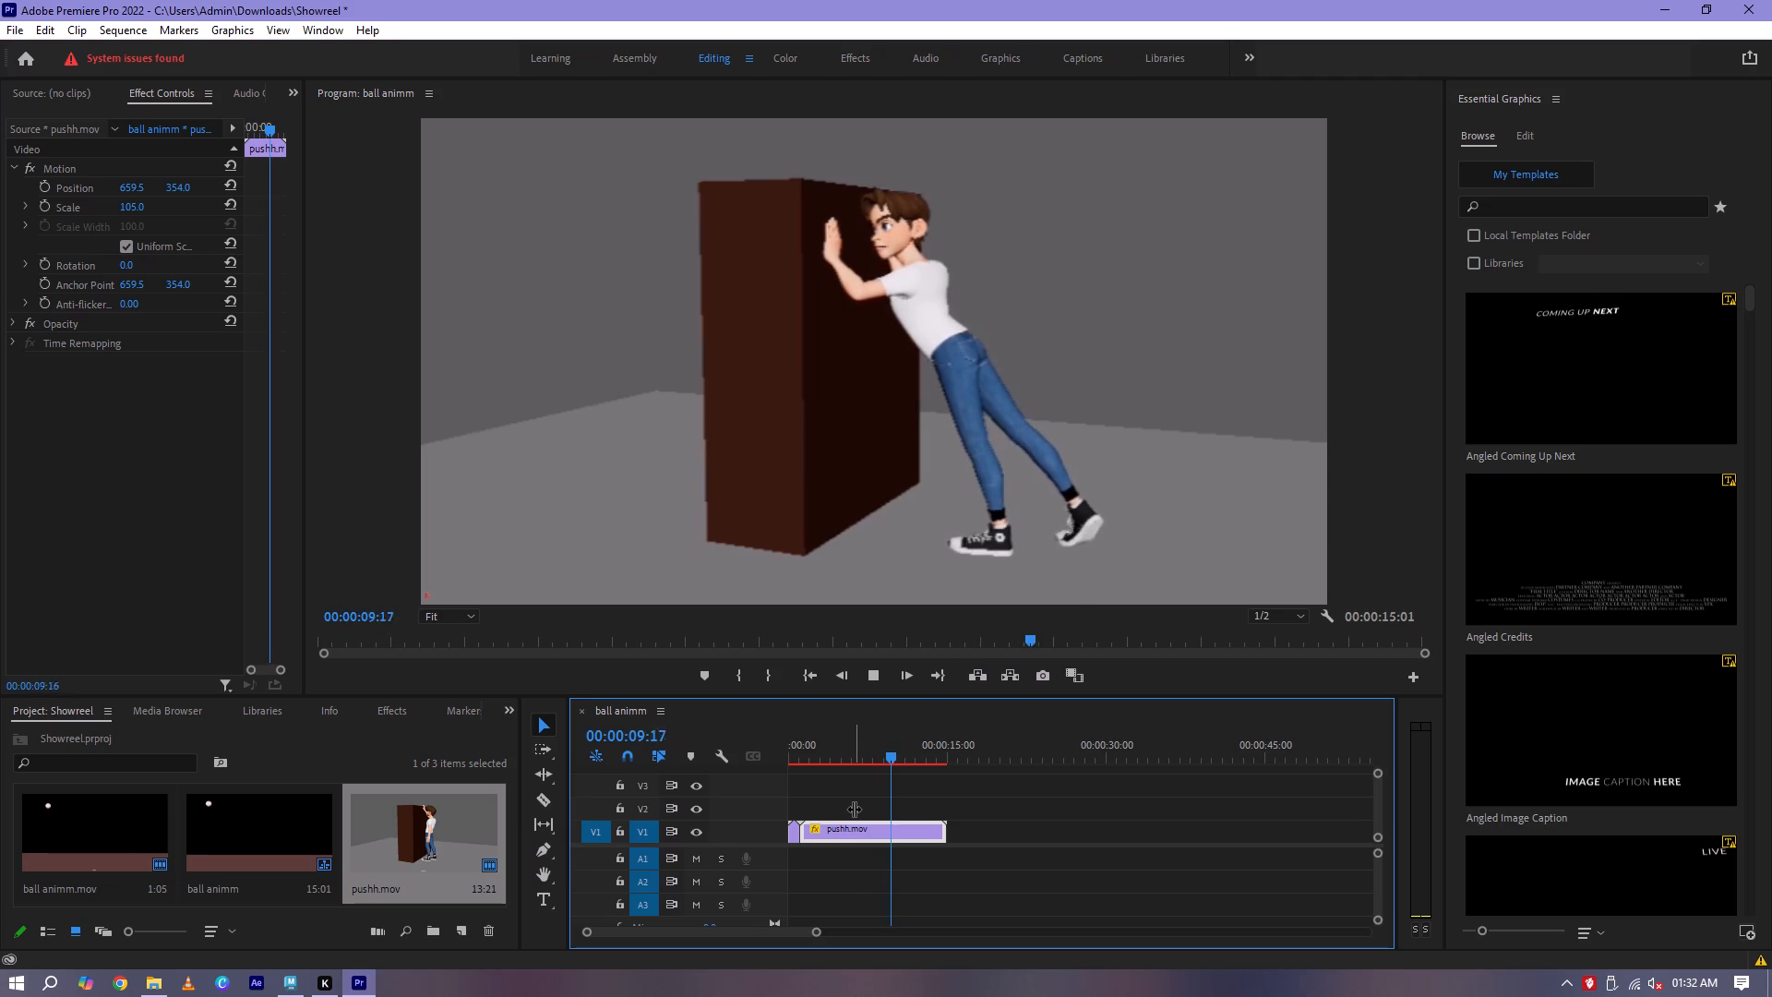
{"action": "key", "text": "space"}
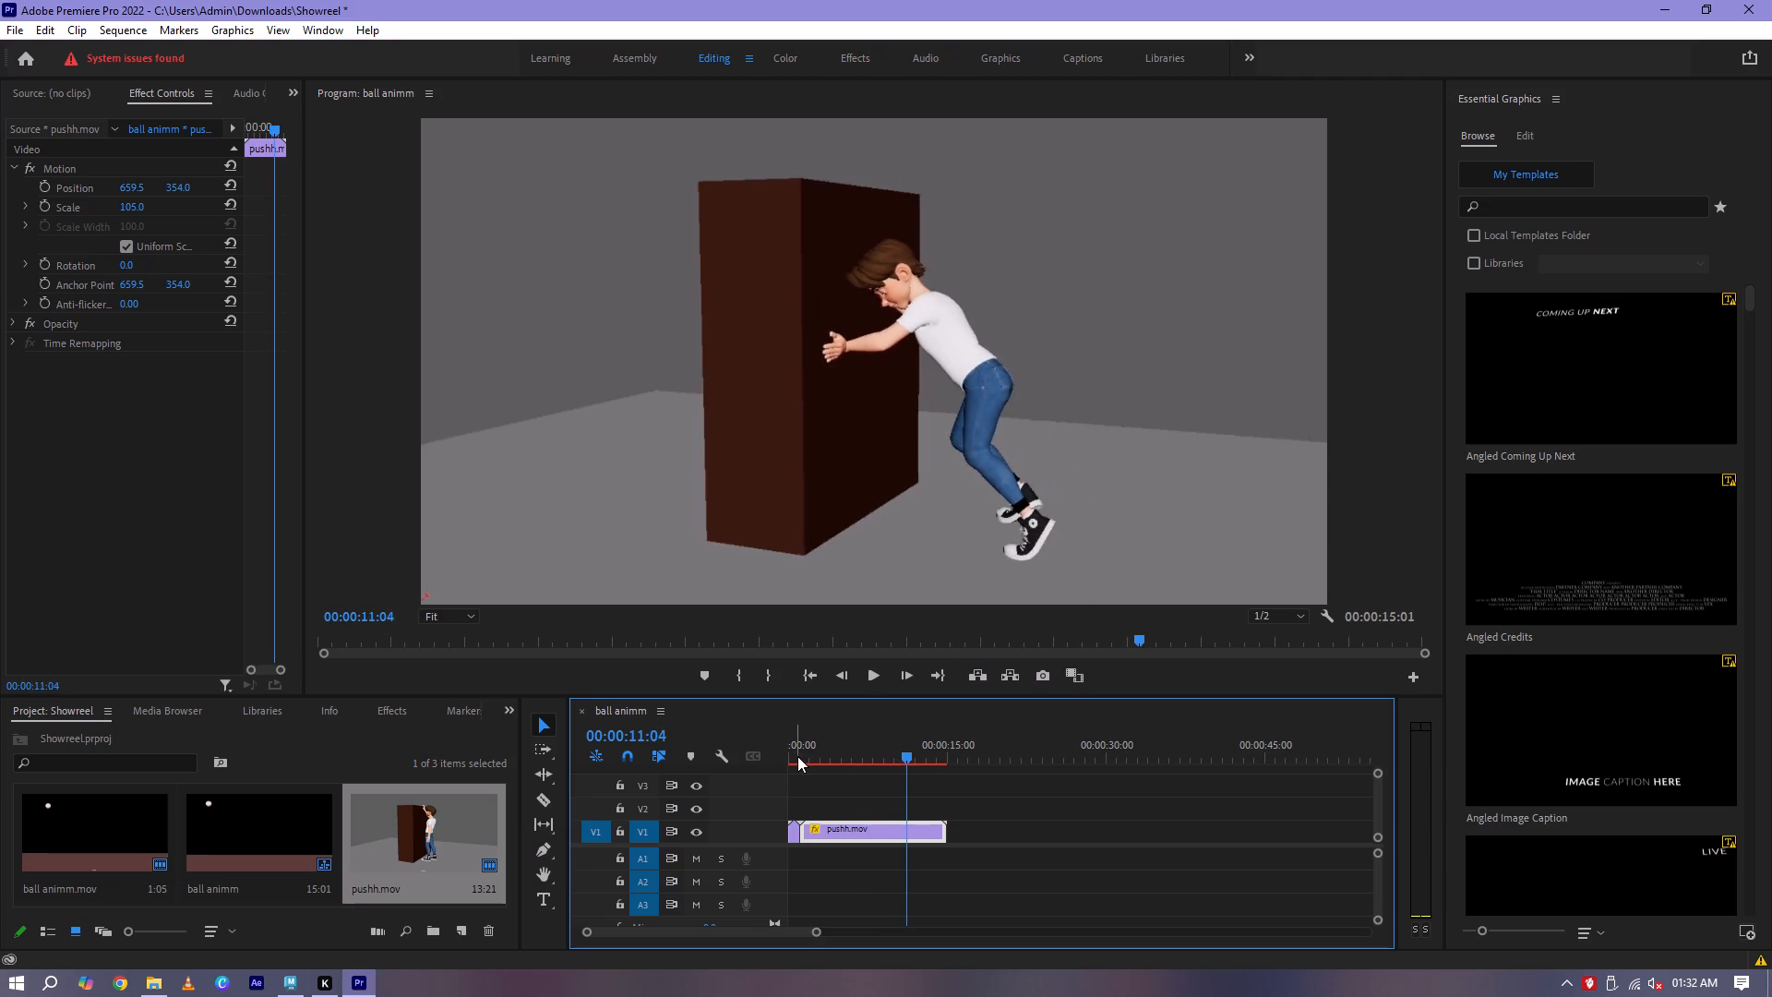
Make room for a title at the sequence start by moving pushh.mov about 6 seconds later and ball animm.mov about 2.5 seconds later on V1.
{"action": "left_click_drag", "start_coordinate": [796, 756], "coordinate": [781, 761]}
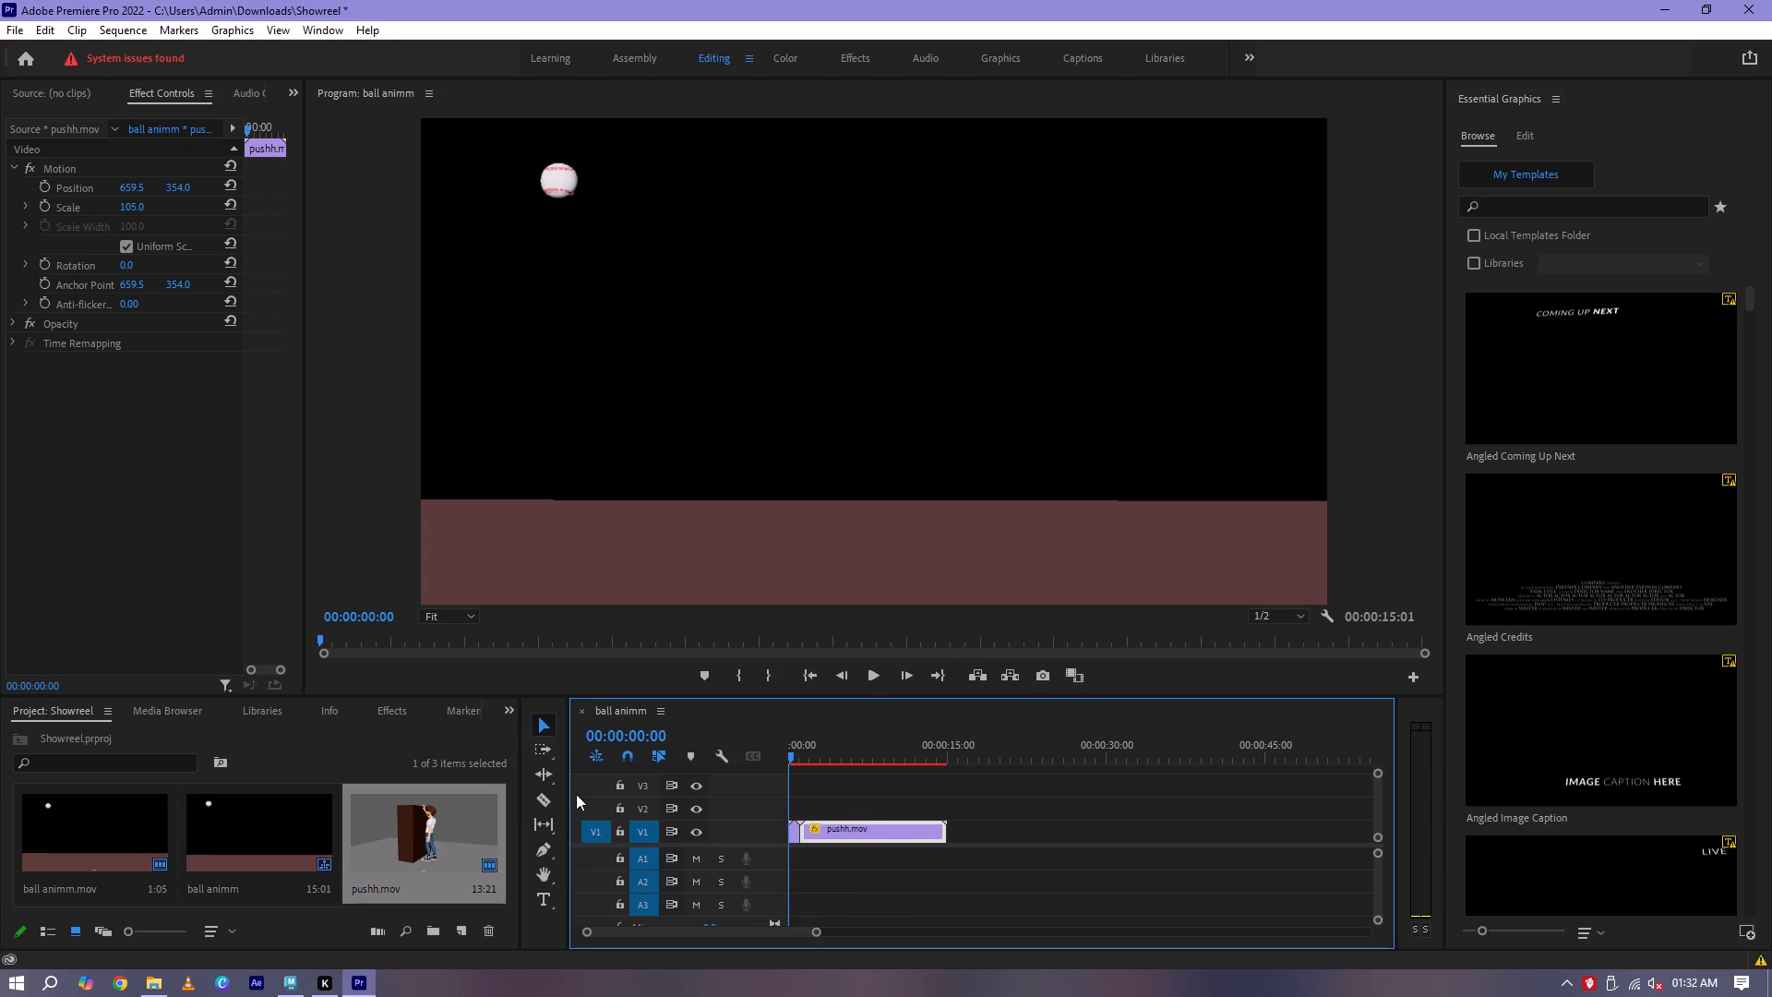
{"action": "left_click", "coordinate": [547, 902]}
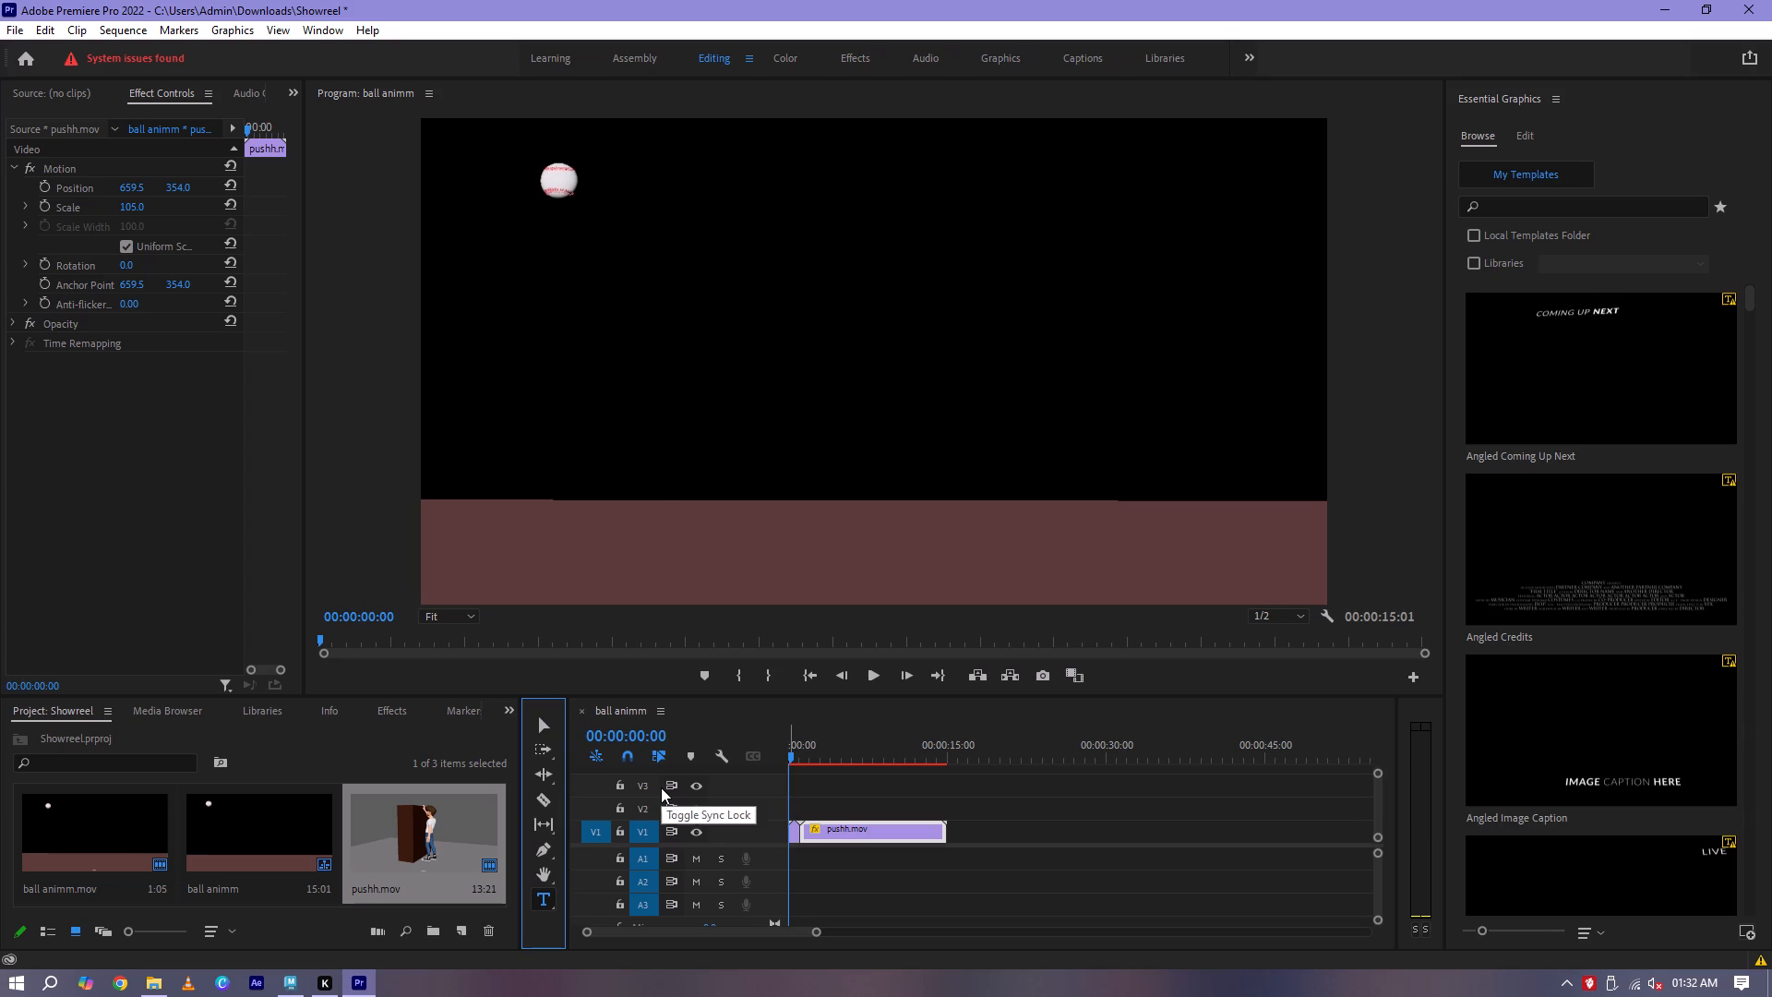
{"action": "key", "text": "v"}
{"action": "left_click_drag", "start_coordinate": [832, 830], "coordinate": [895, 830]}
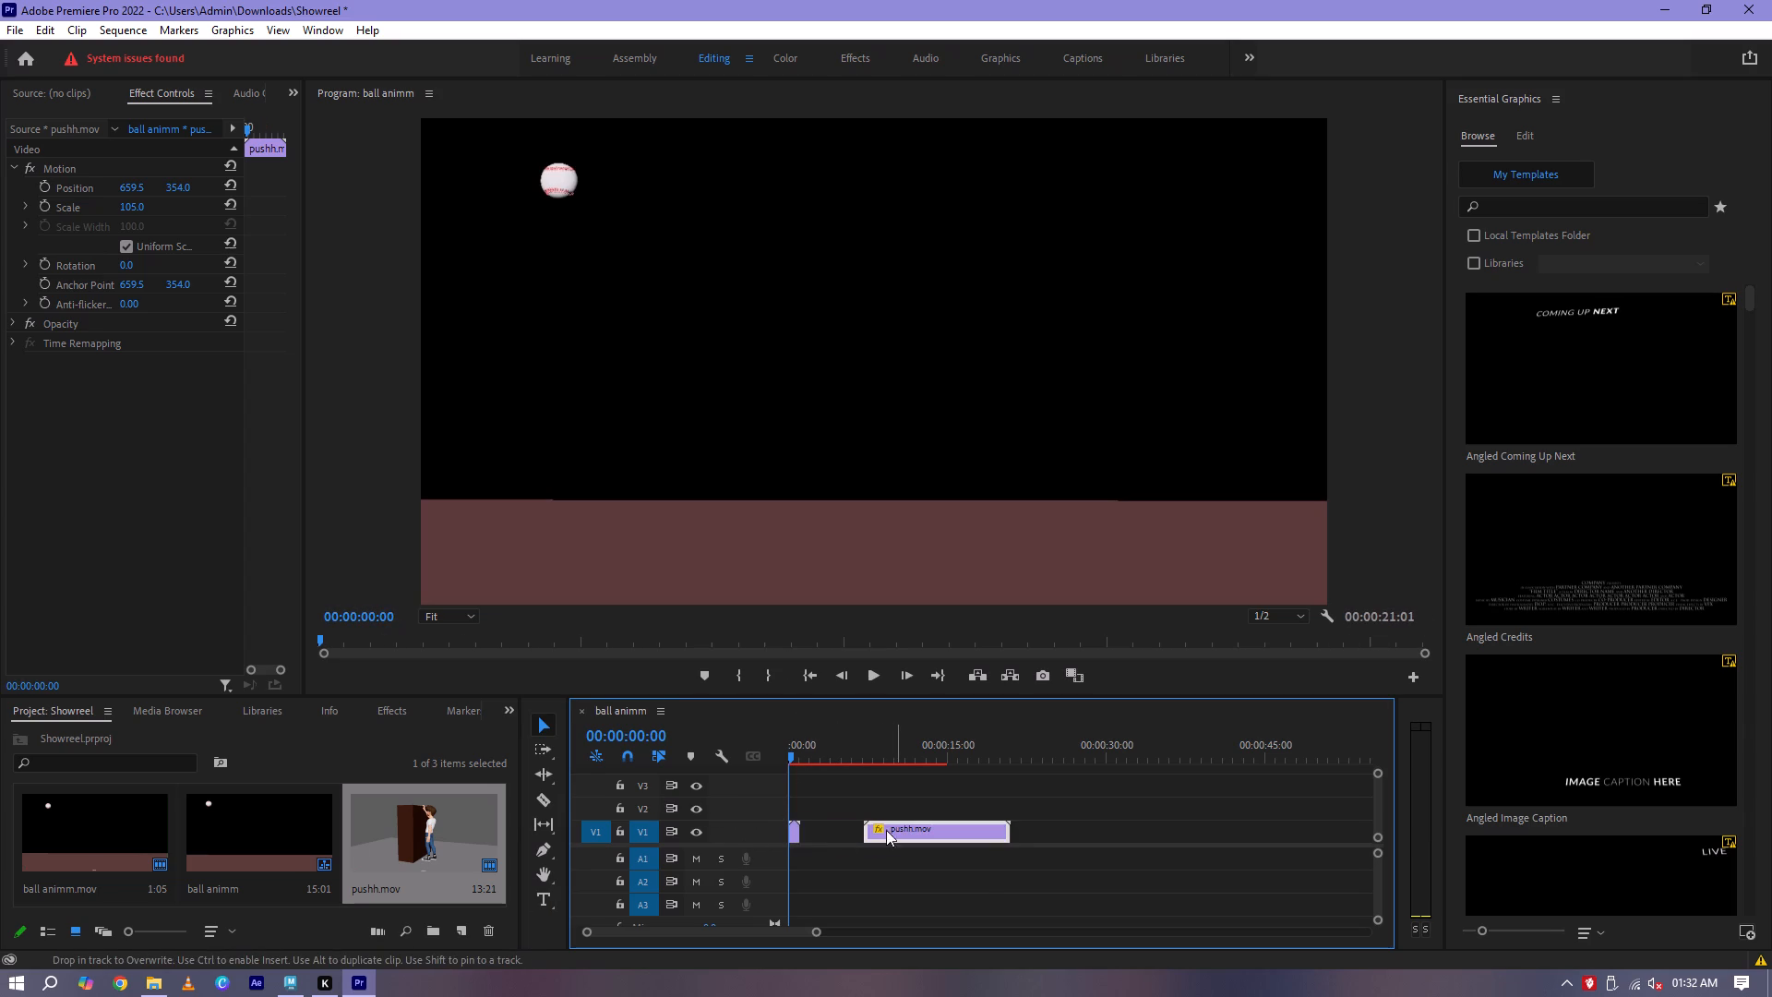
{"action": "left_click_drag", "start_coordinate": [794, 834], "coordinate": [820, 834]}
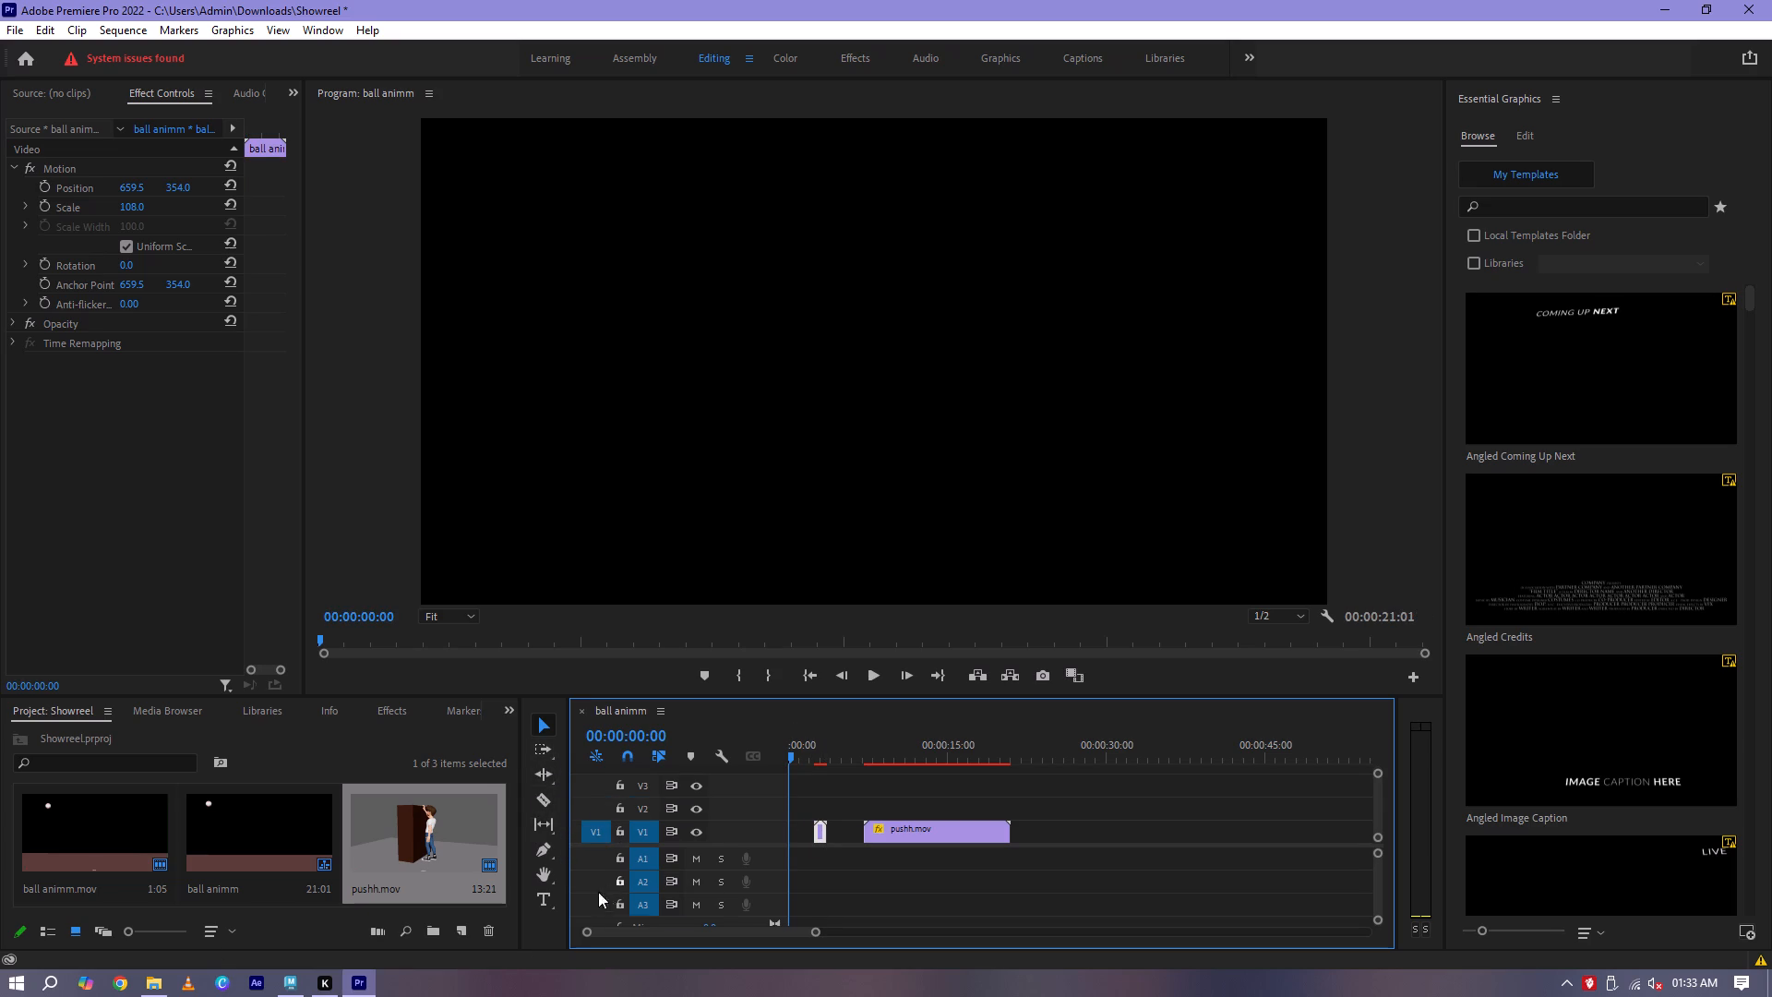
Add a text title reading "Ball Bounce" at the very start of the sequence.
{"action": "left_click", "coordinate": [537, 900]}
{"action": "left_click", "coordinate": [761, 415]}
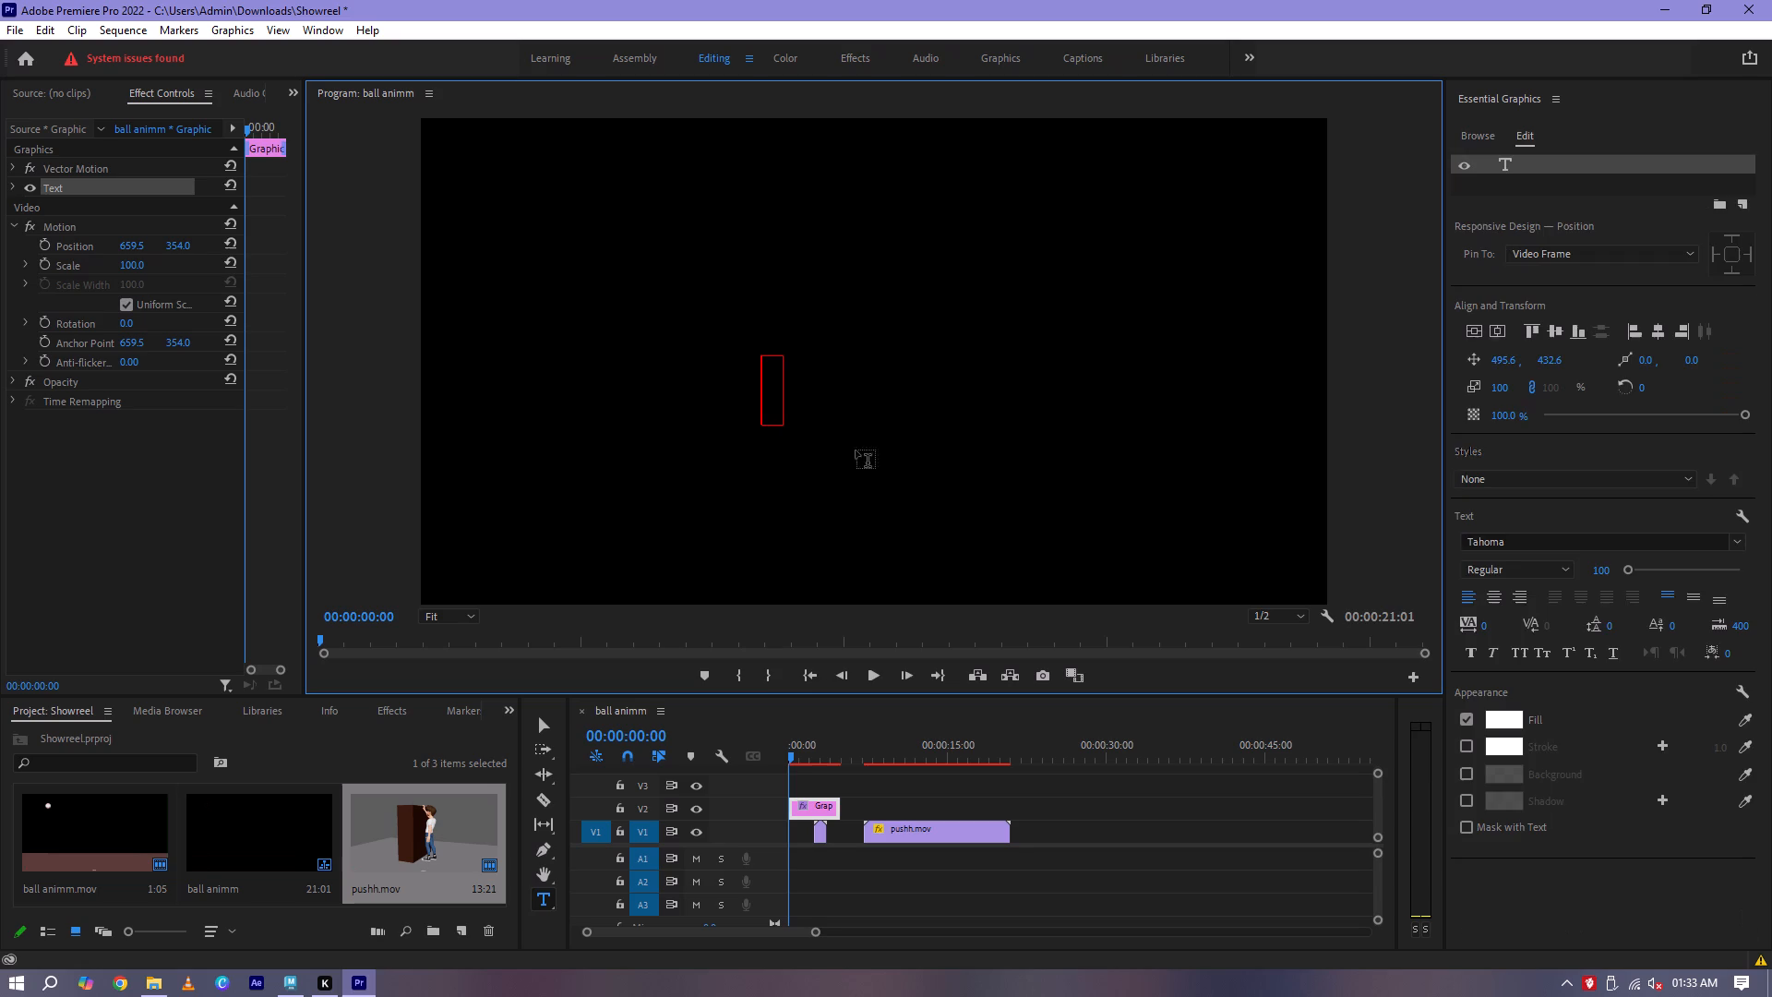
{"action": "type", "text": "ba"}
{"action": "key", "text": "BackSpace"}
{"action": "key", "text": "BackSpace"}
{"action": "type", "text": "Ball"}
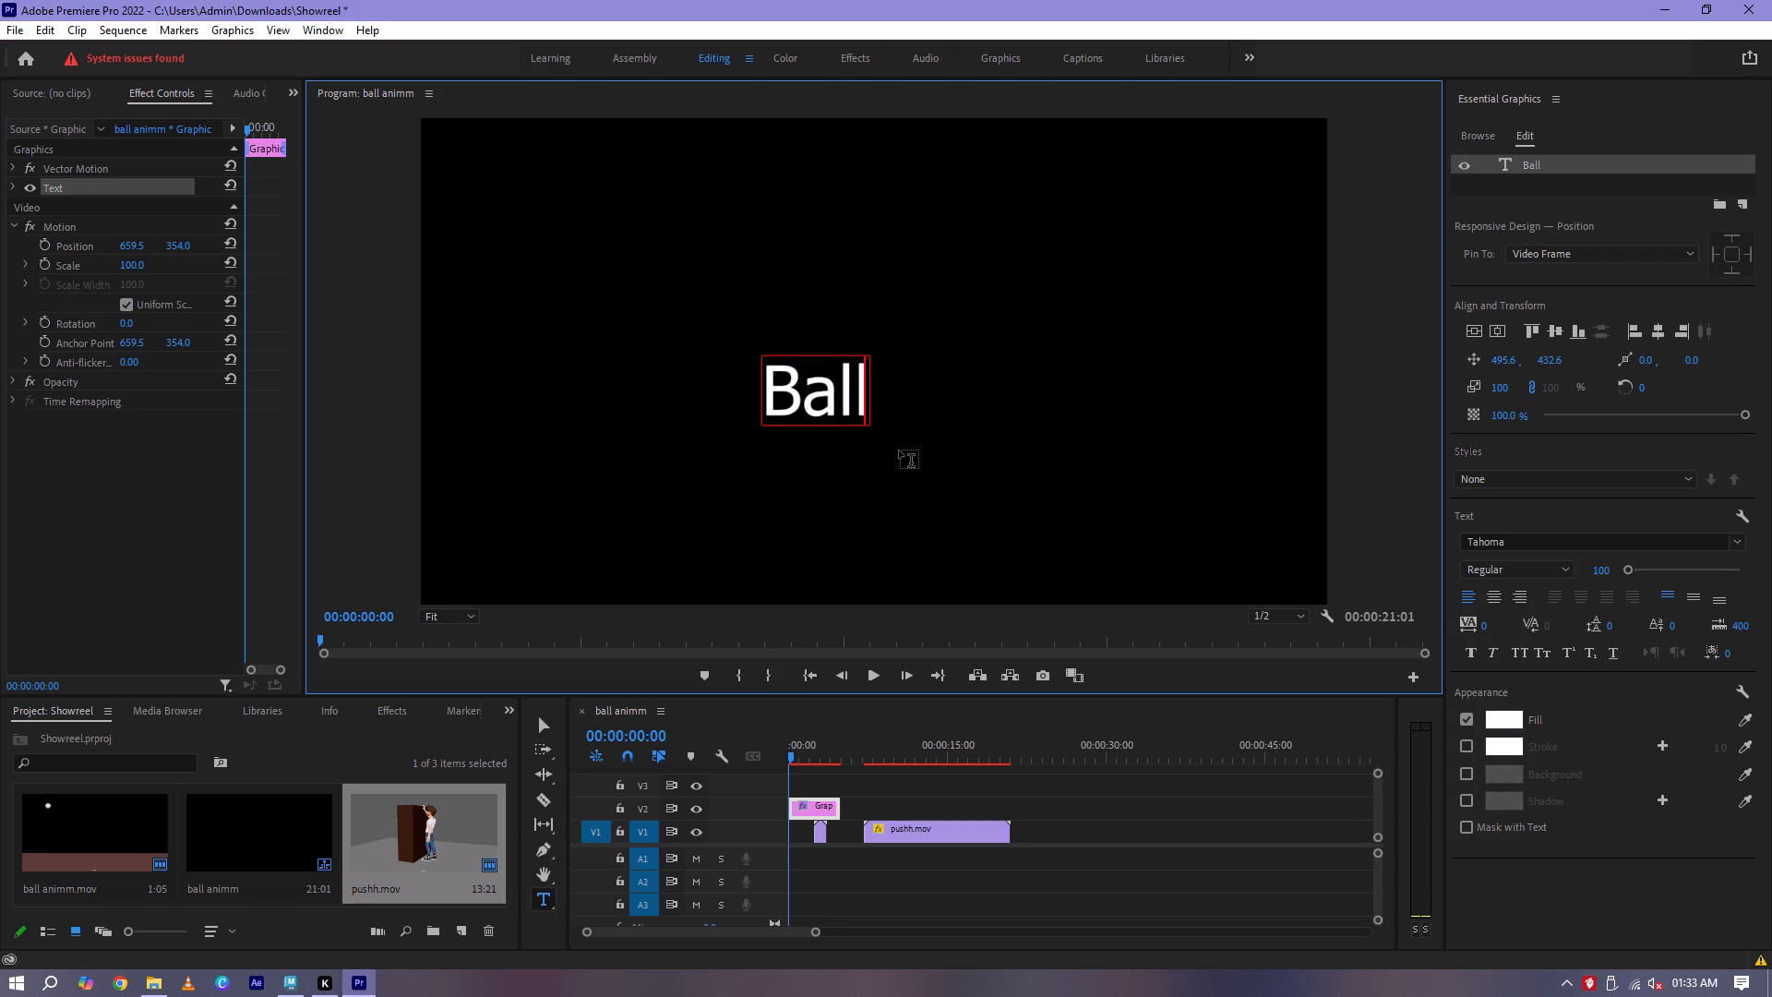
{"action": "key", "text": "space"}
{"action": "type", "text": "An"}
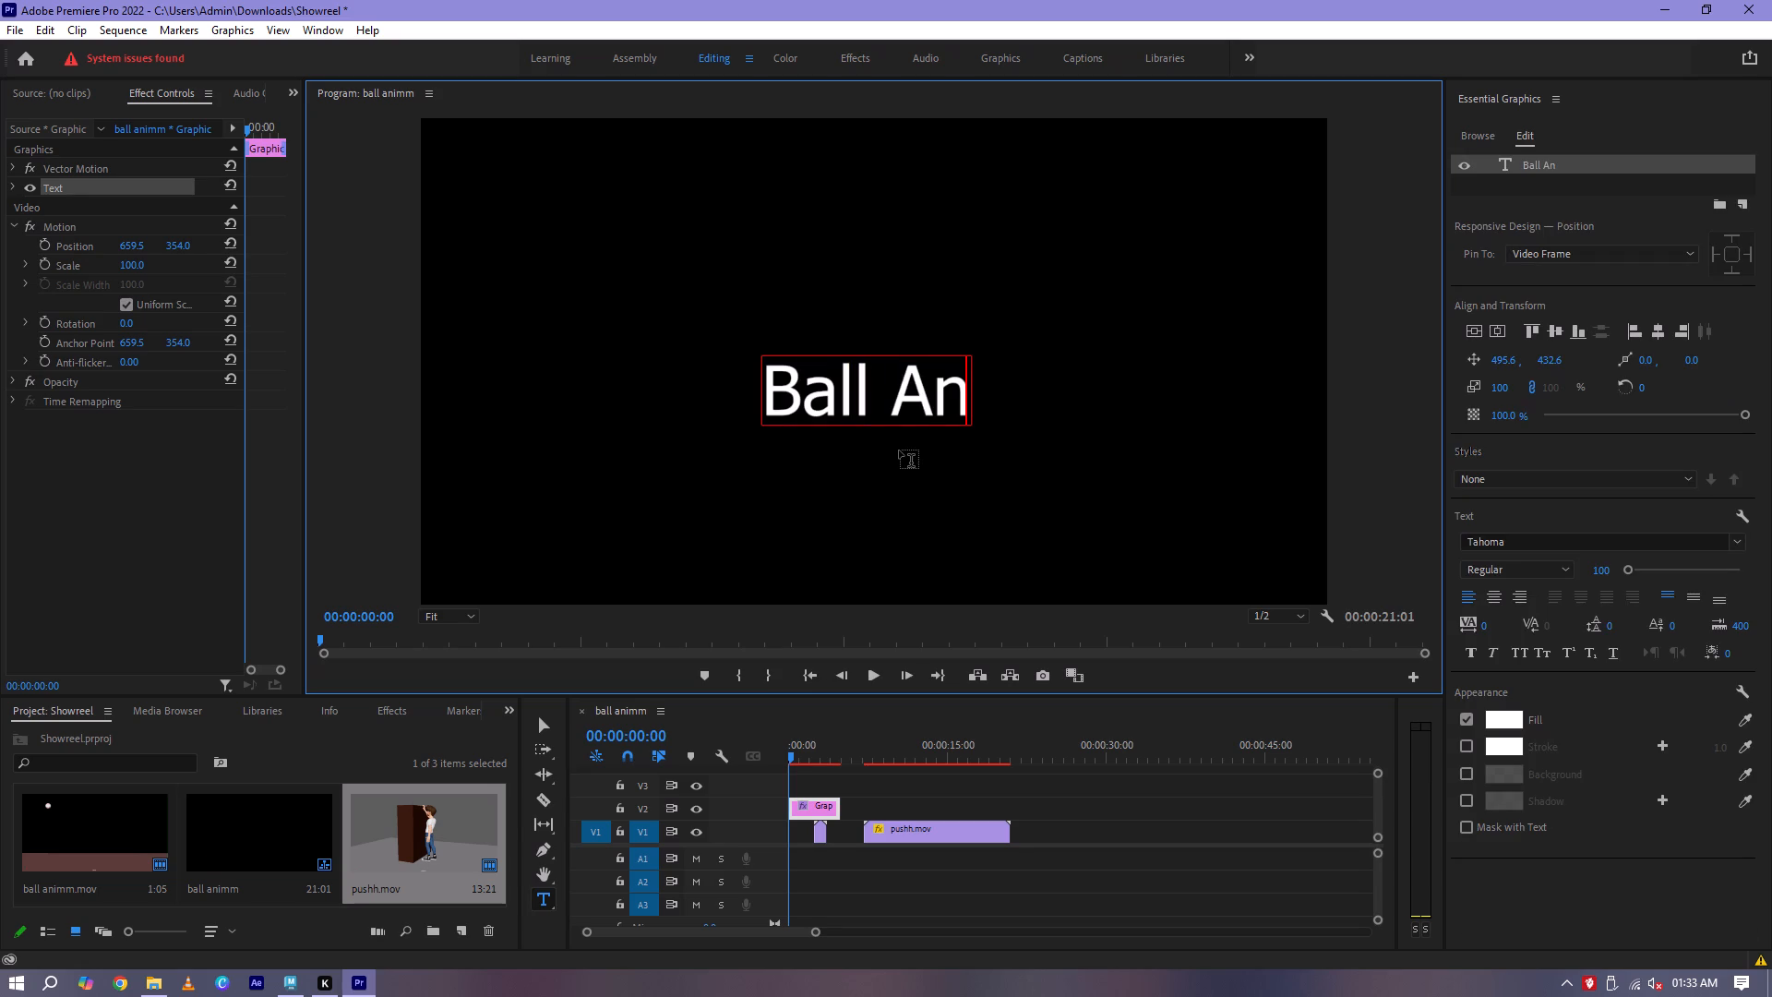
{"action": "key", "text": "BackSpace"}
{"action": "key", "text": "BackSpace"}
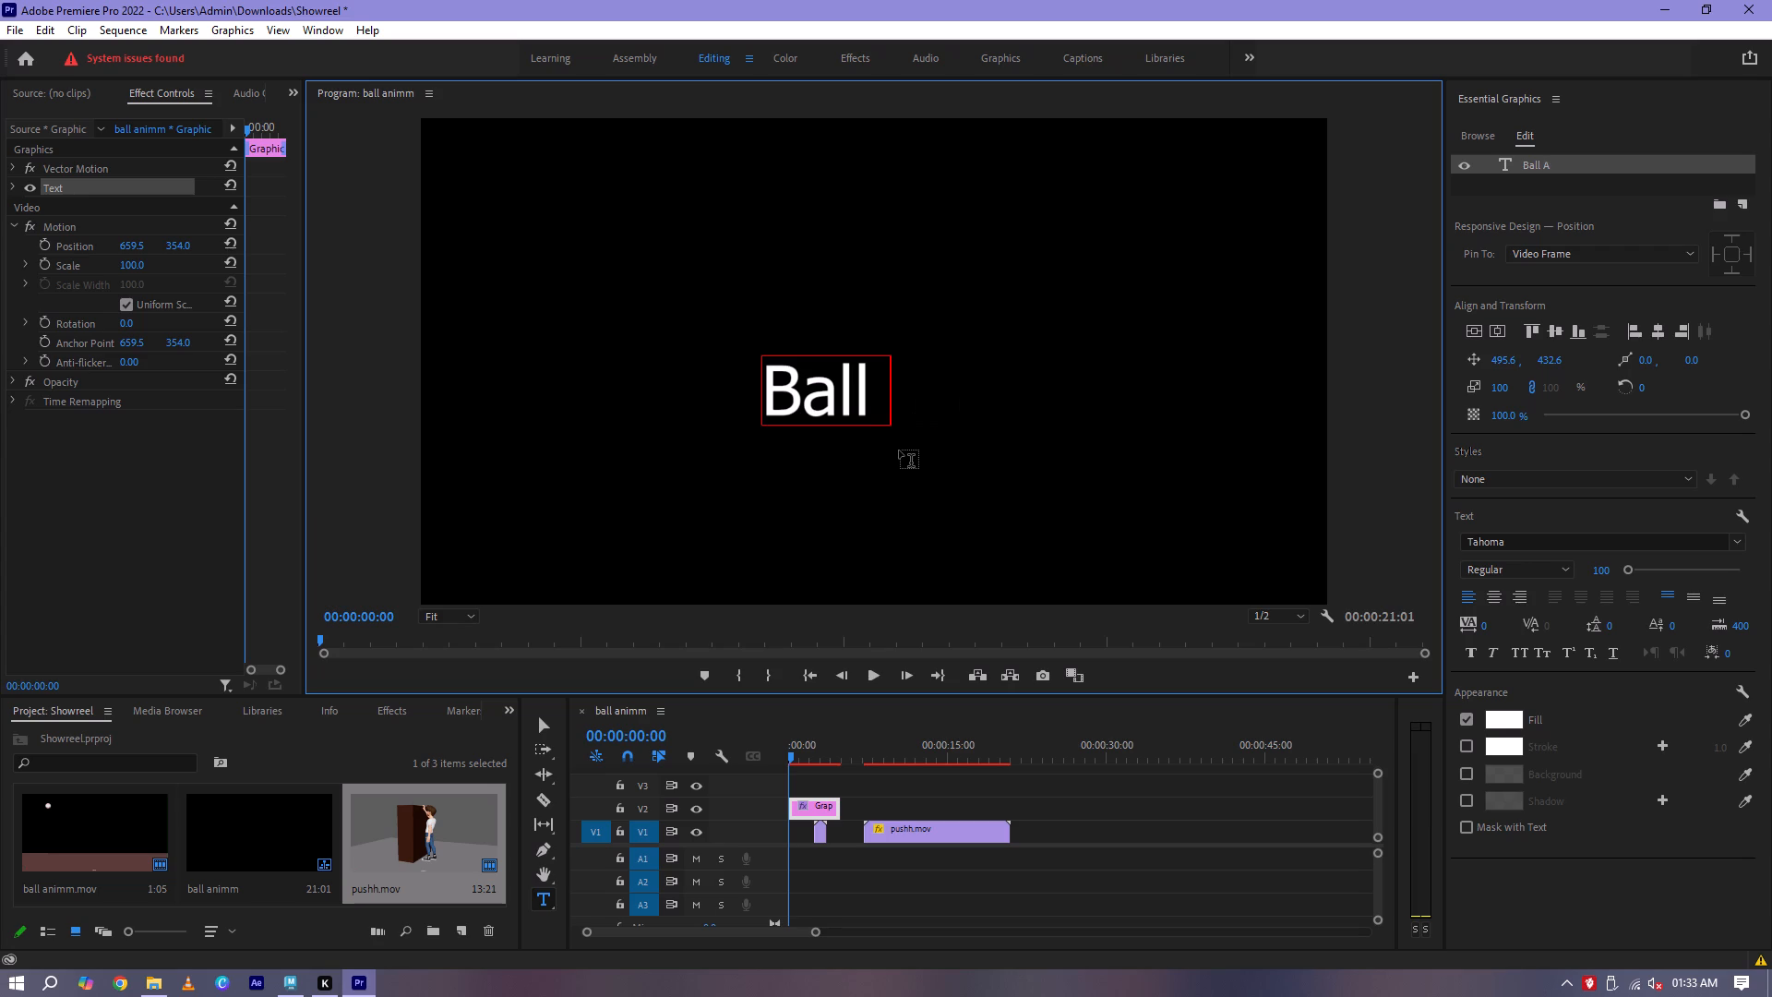
{"action": "key", "text": "shift+b"}
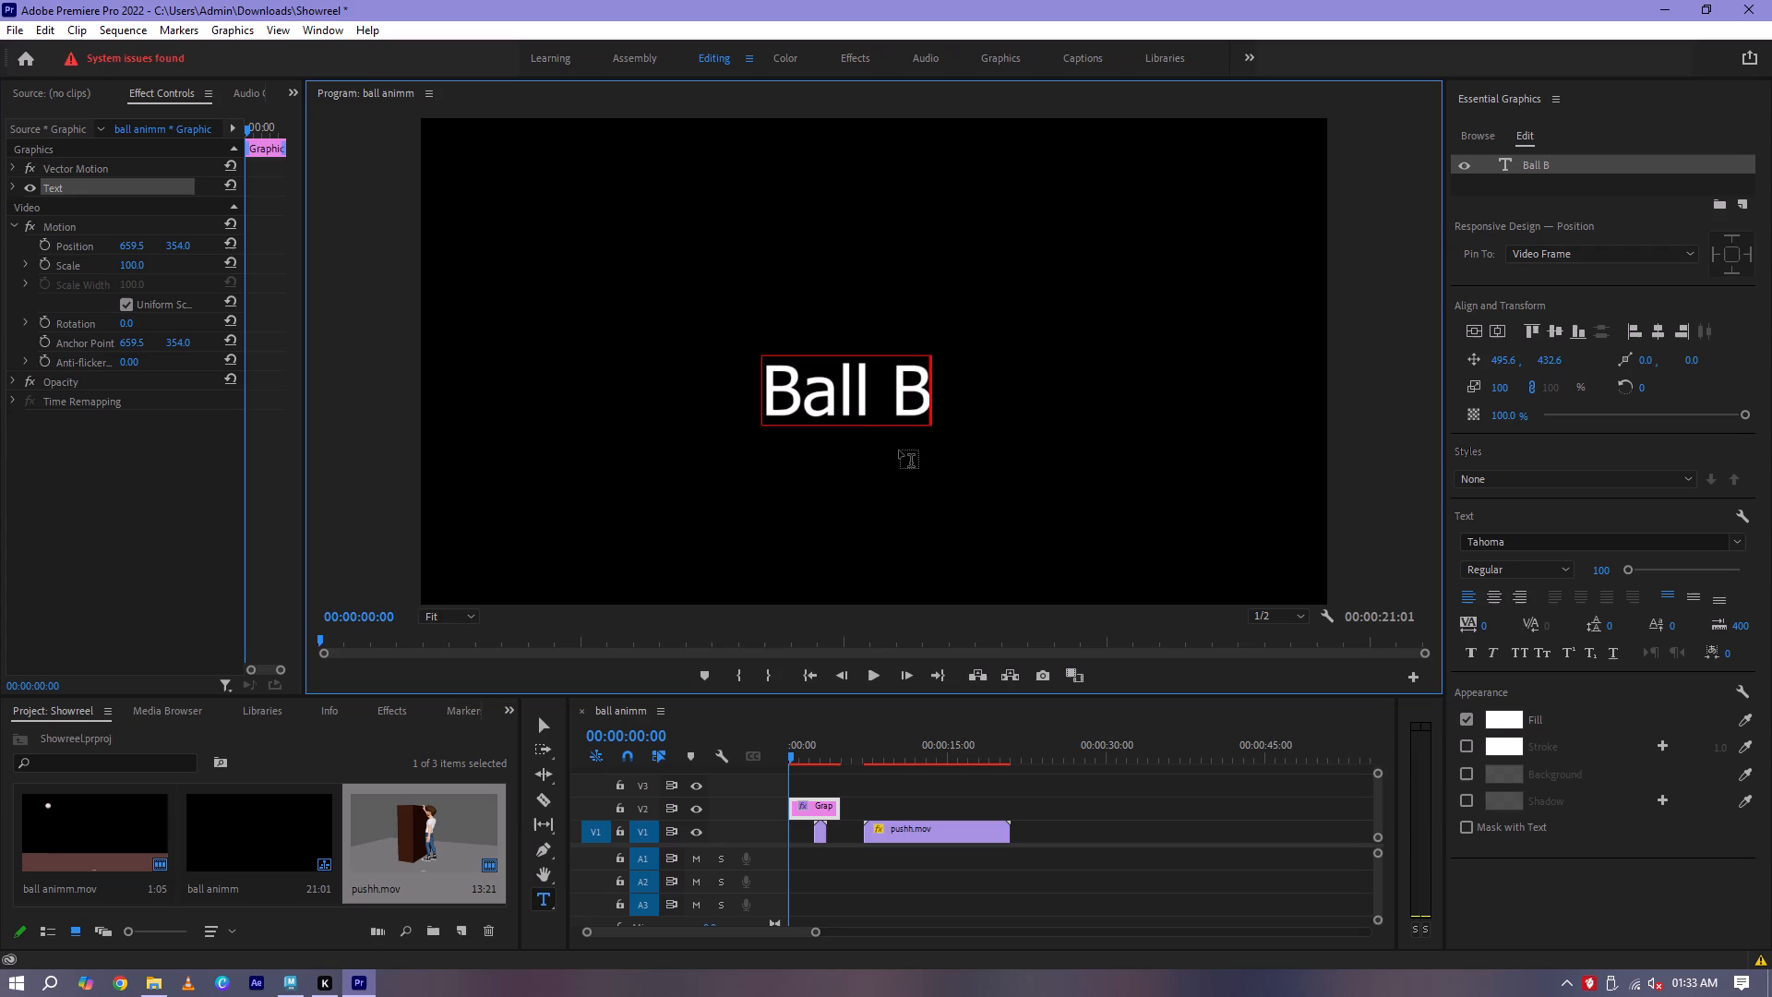
{"action": "key", "text": "o"}
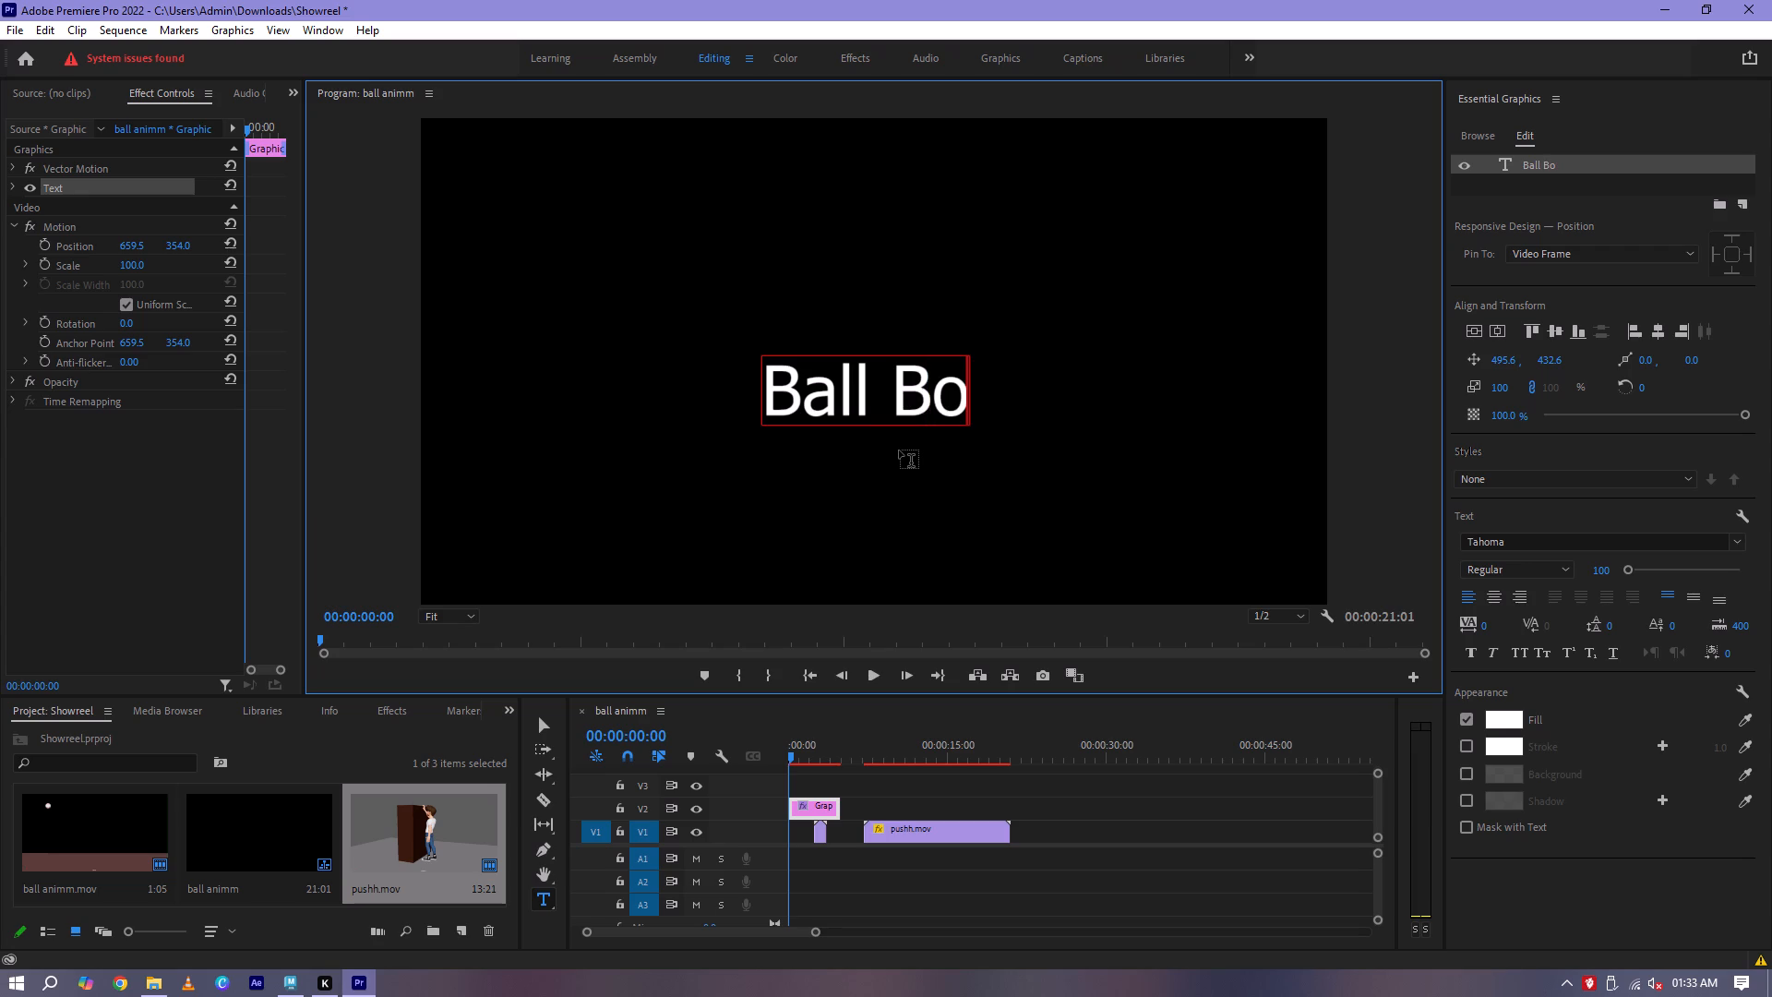
{"action": "type", "text": "unce"}
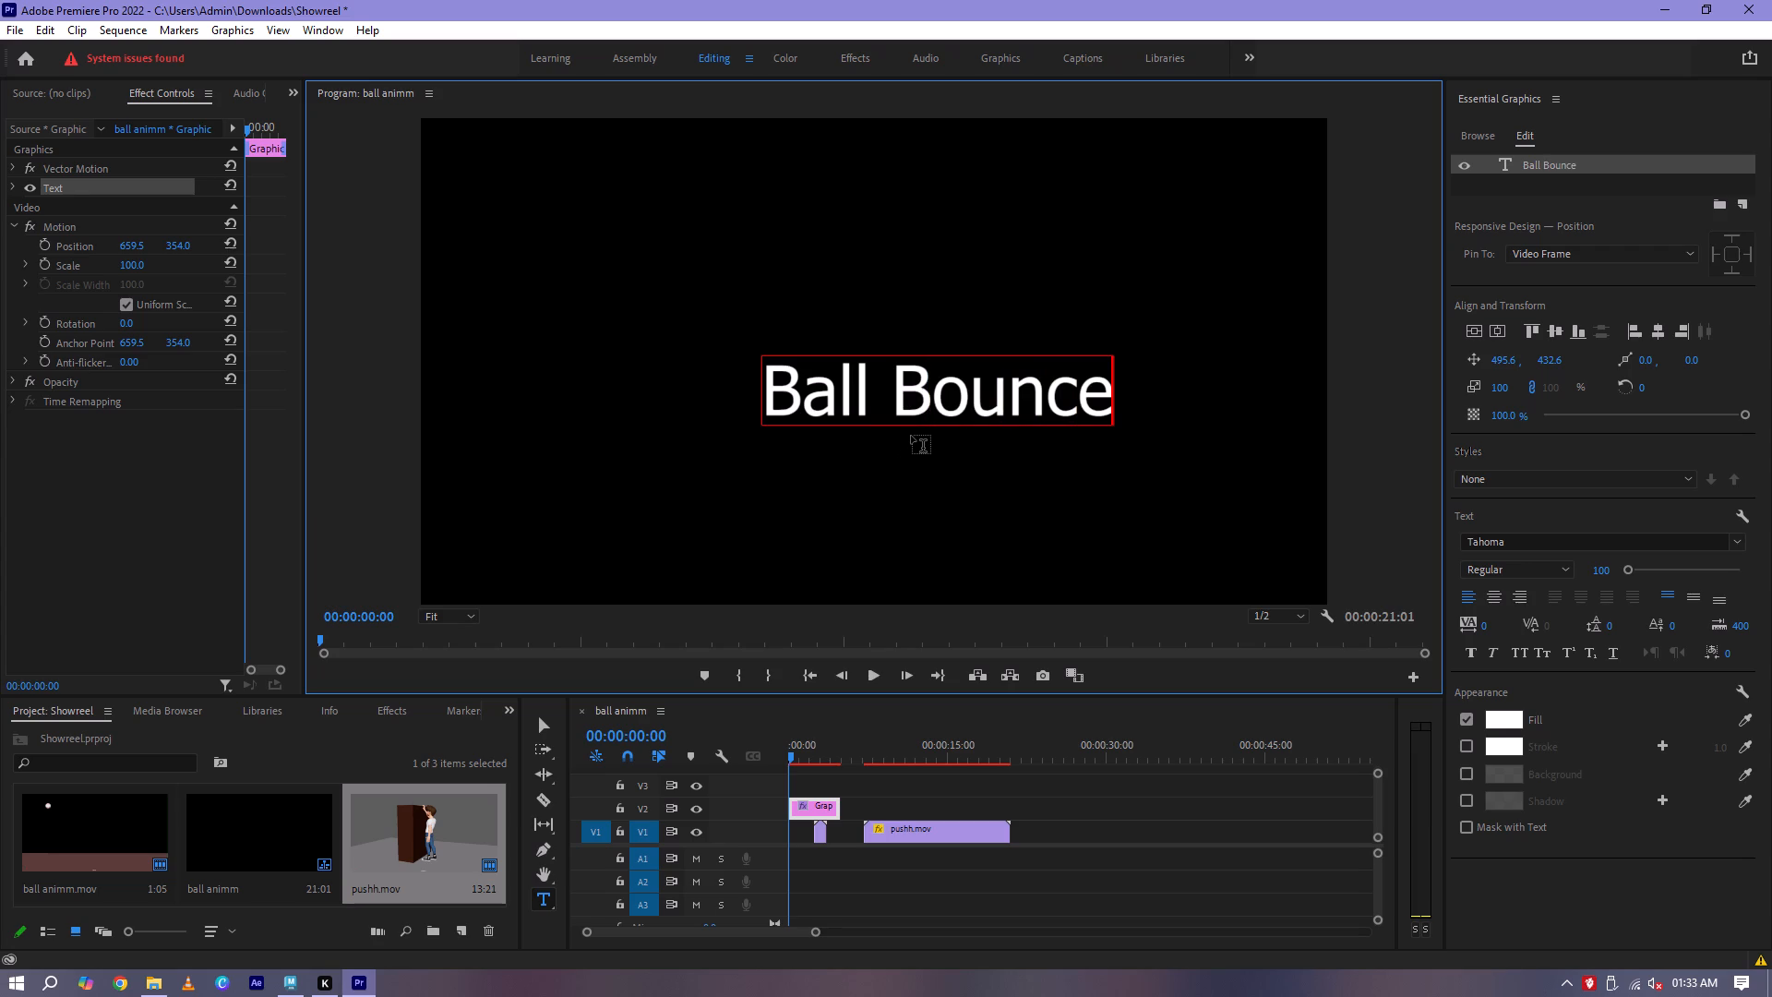
{"action": "left_click", "coordinate": [819, 777]}
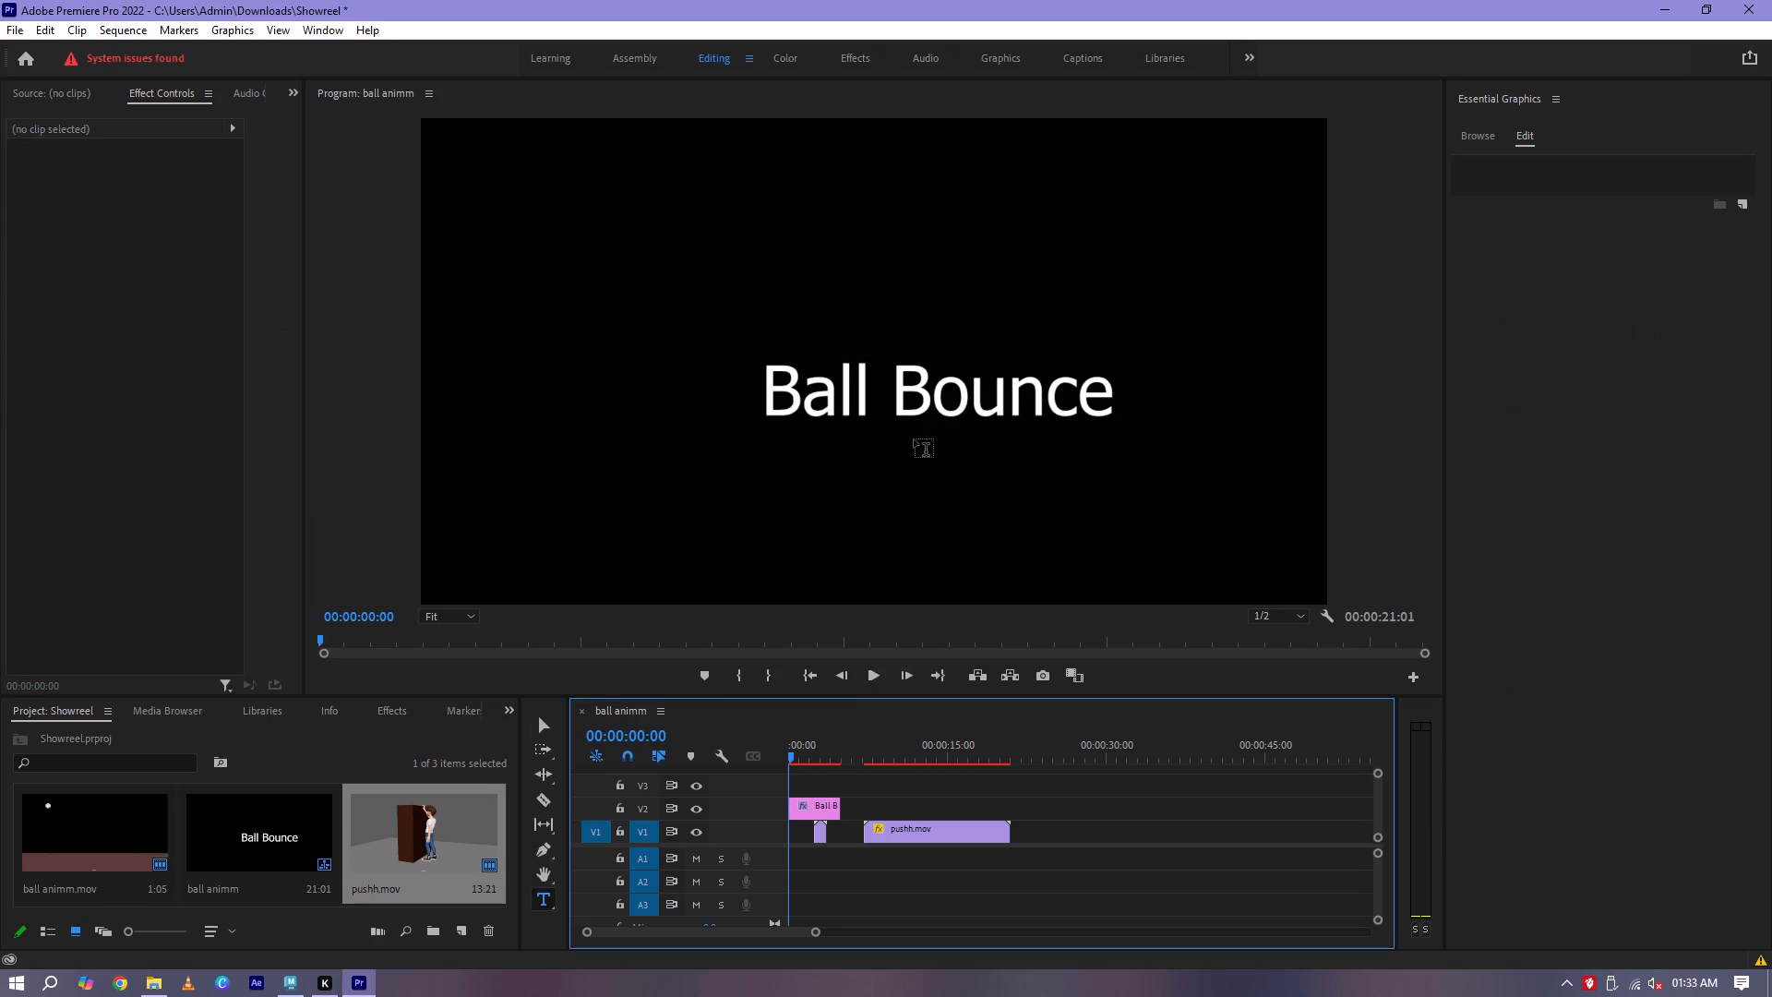
Centre the Ball Bounce title horizontally and vertically in the frame.
{"action": "key", "text": "v"}
{"action": "left_click", "coordinate": [939, 407]}
{"action": "left_click_drag", "start_coordinate": [946, 406], "coordinate": [834, 390]}
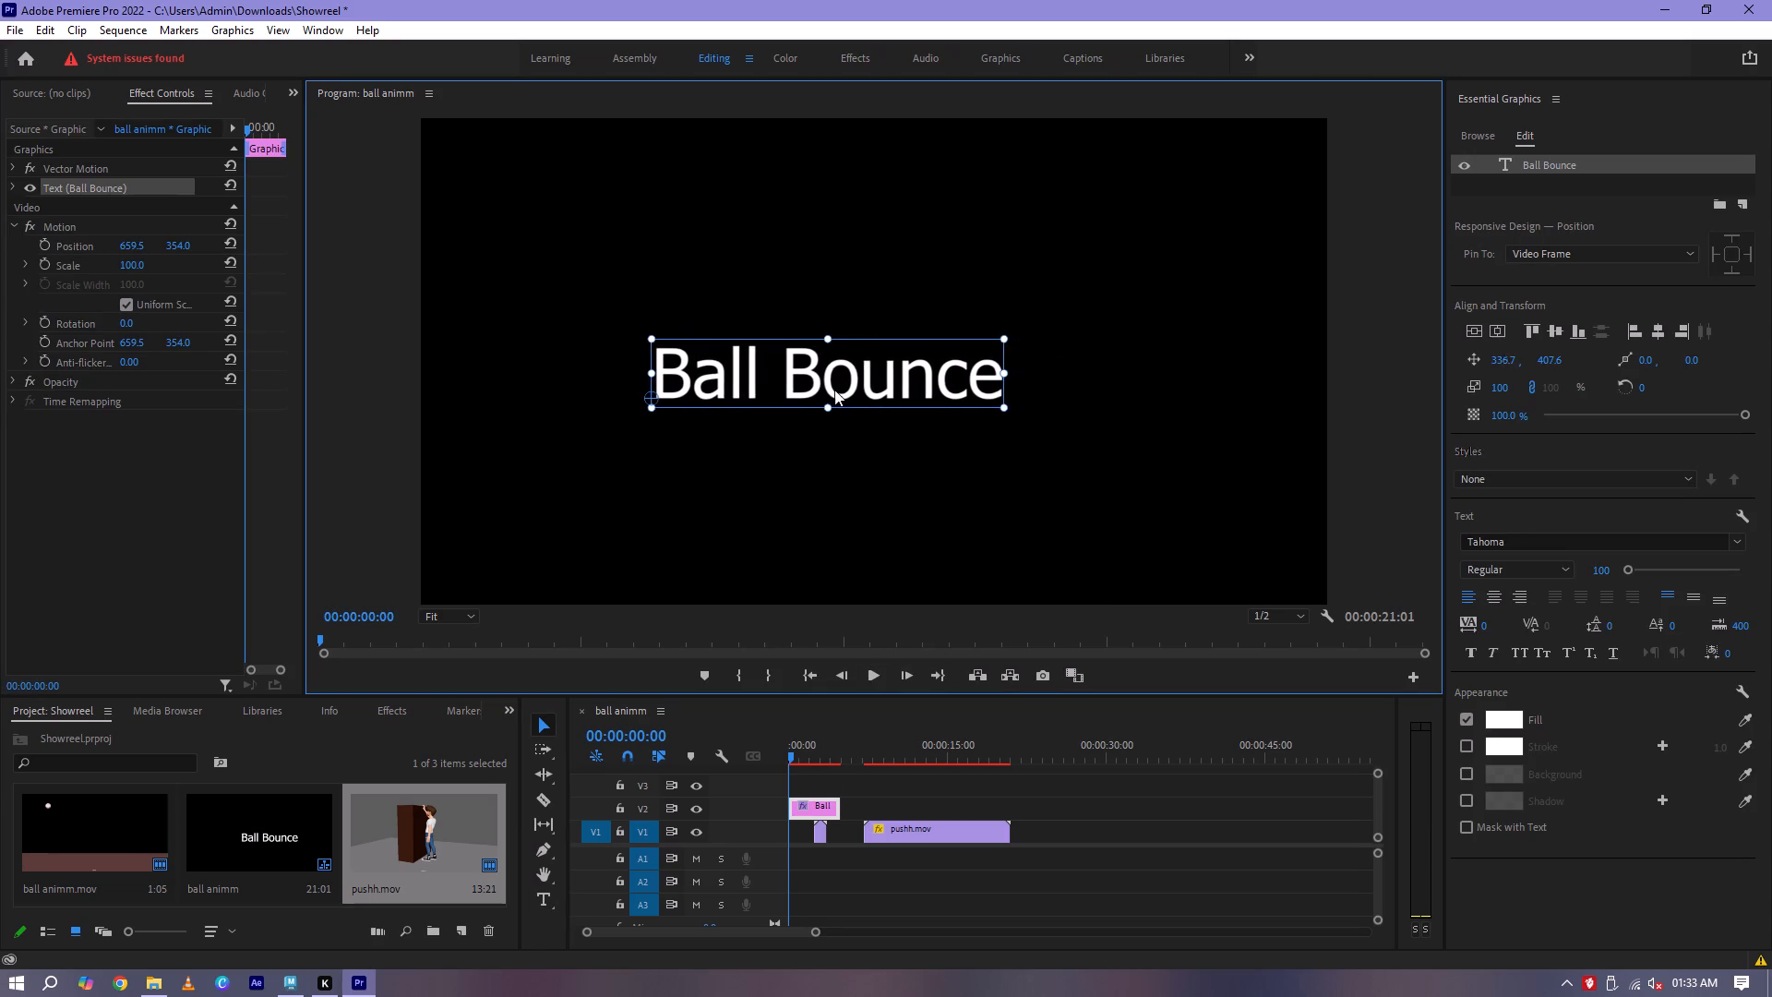
{"action": "left_click_drag", "start_coordinate": [834, 390], "coordinate": [873, 384]}
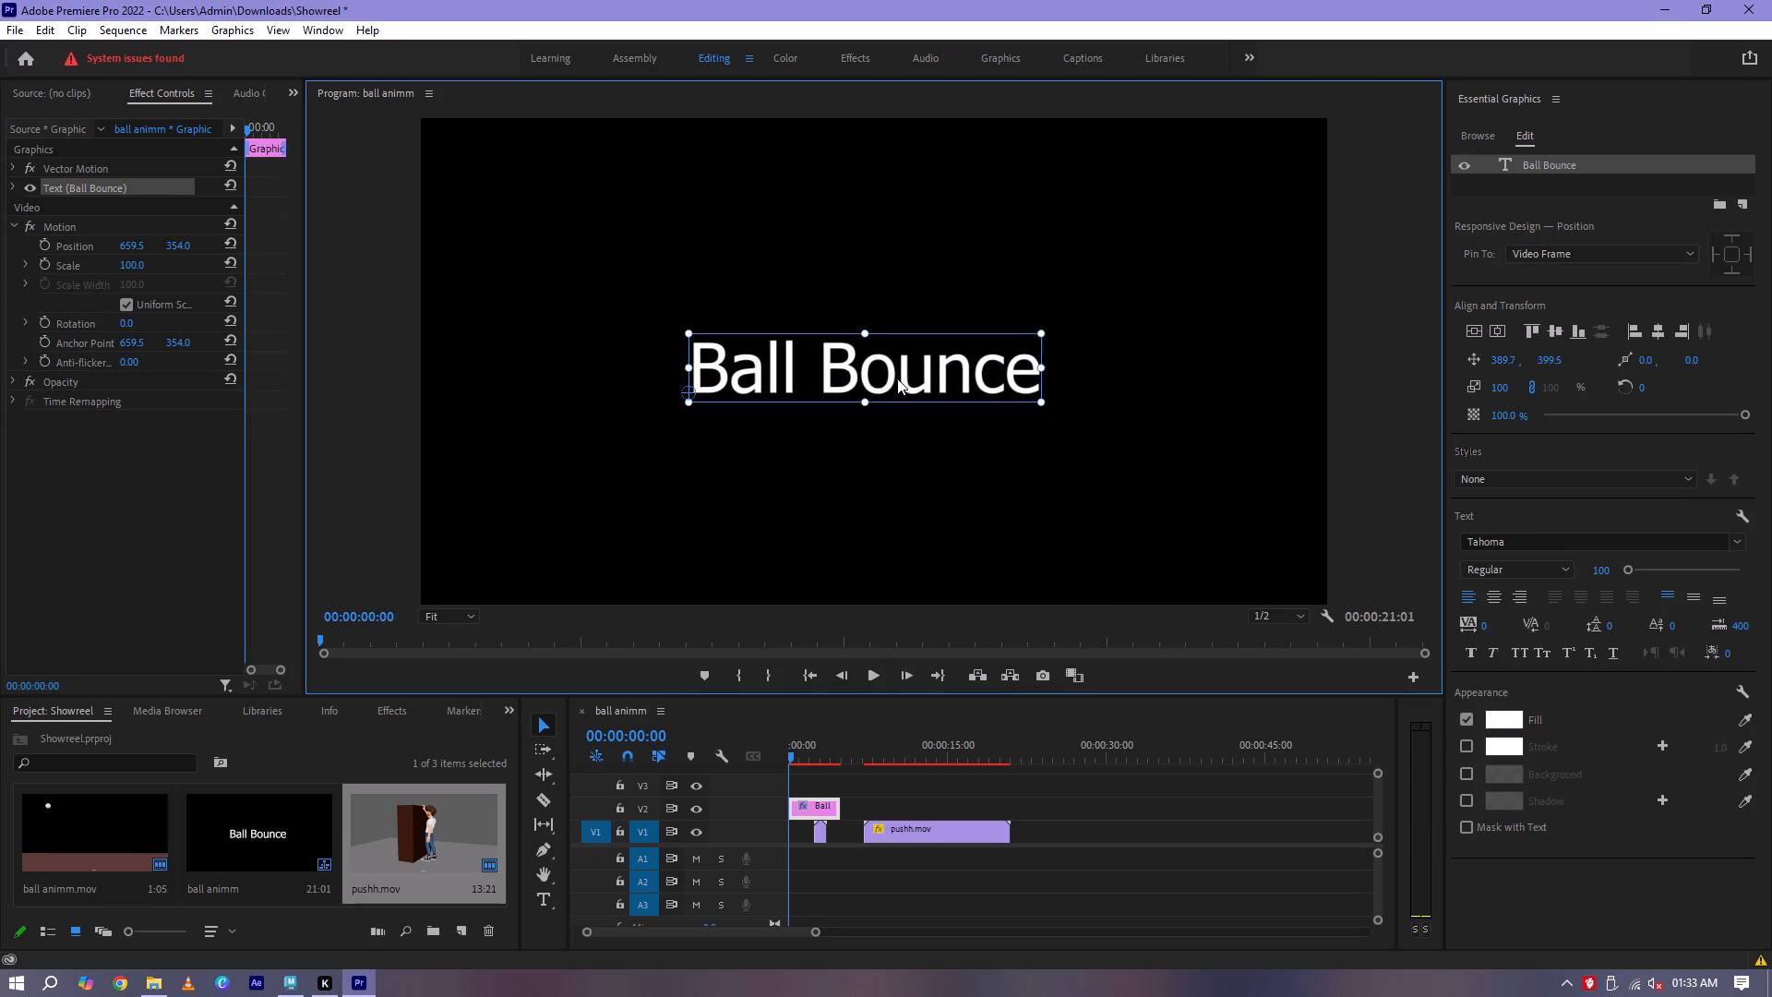
{"action": "left_click", "coordinate": [899, 378]}
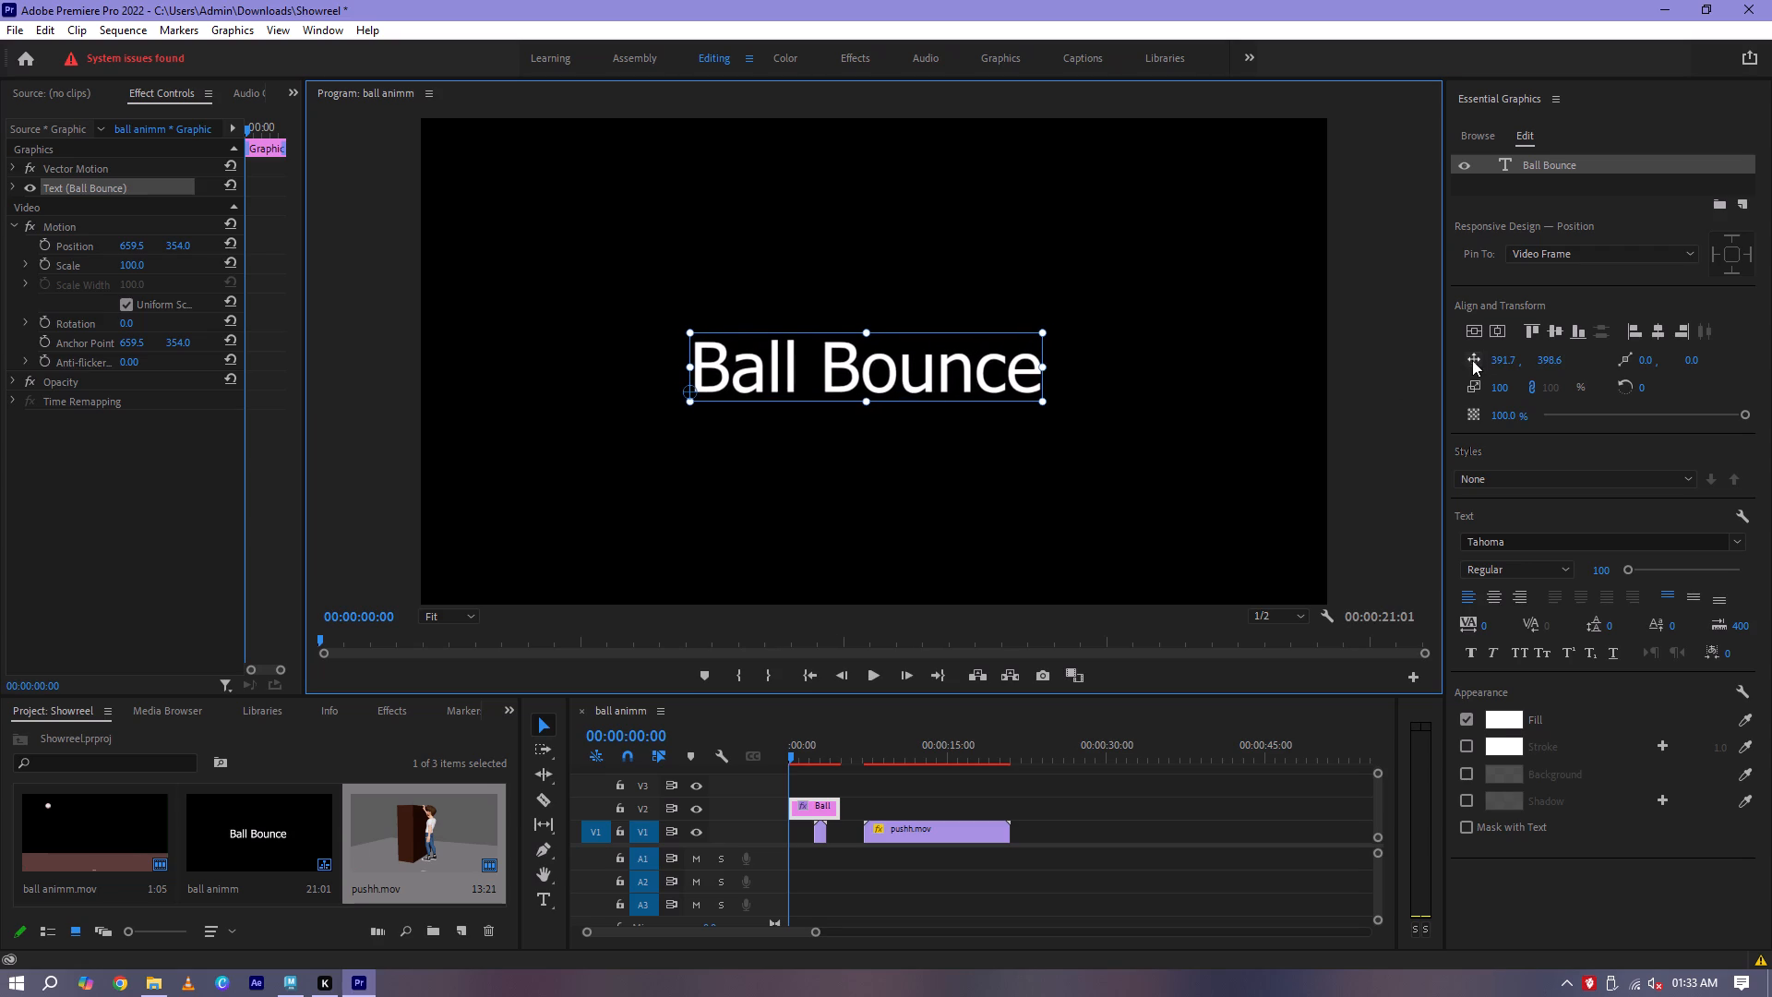
{"action": "left_click", "coordinate": [1472, 360]}
{"action": "left_click", "coordinate": [873, 378]}
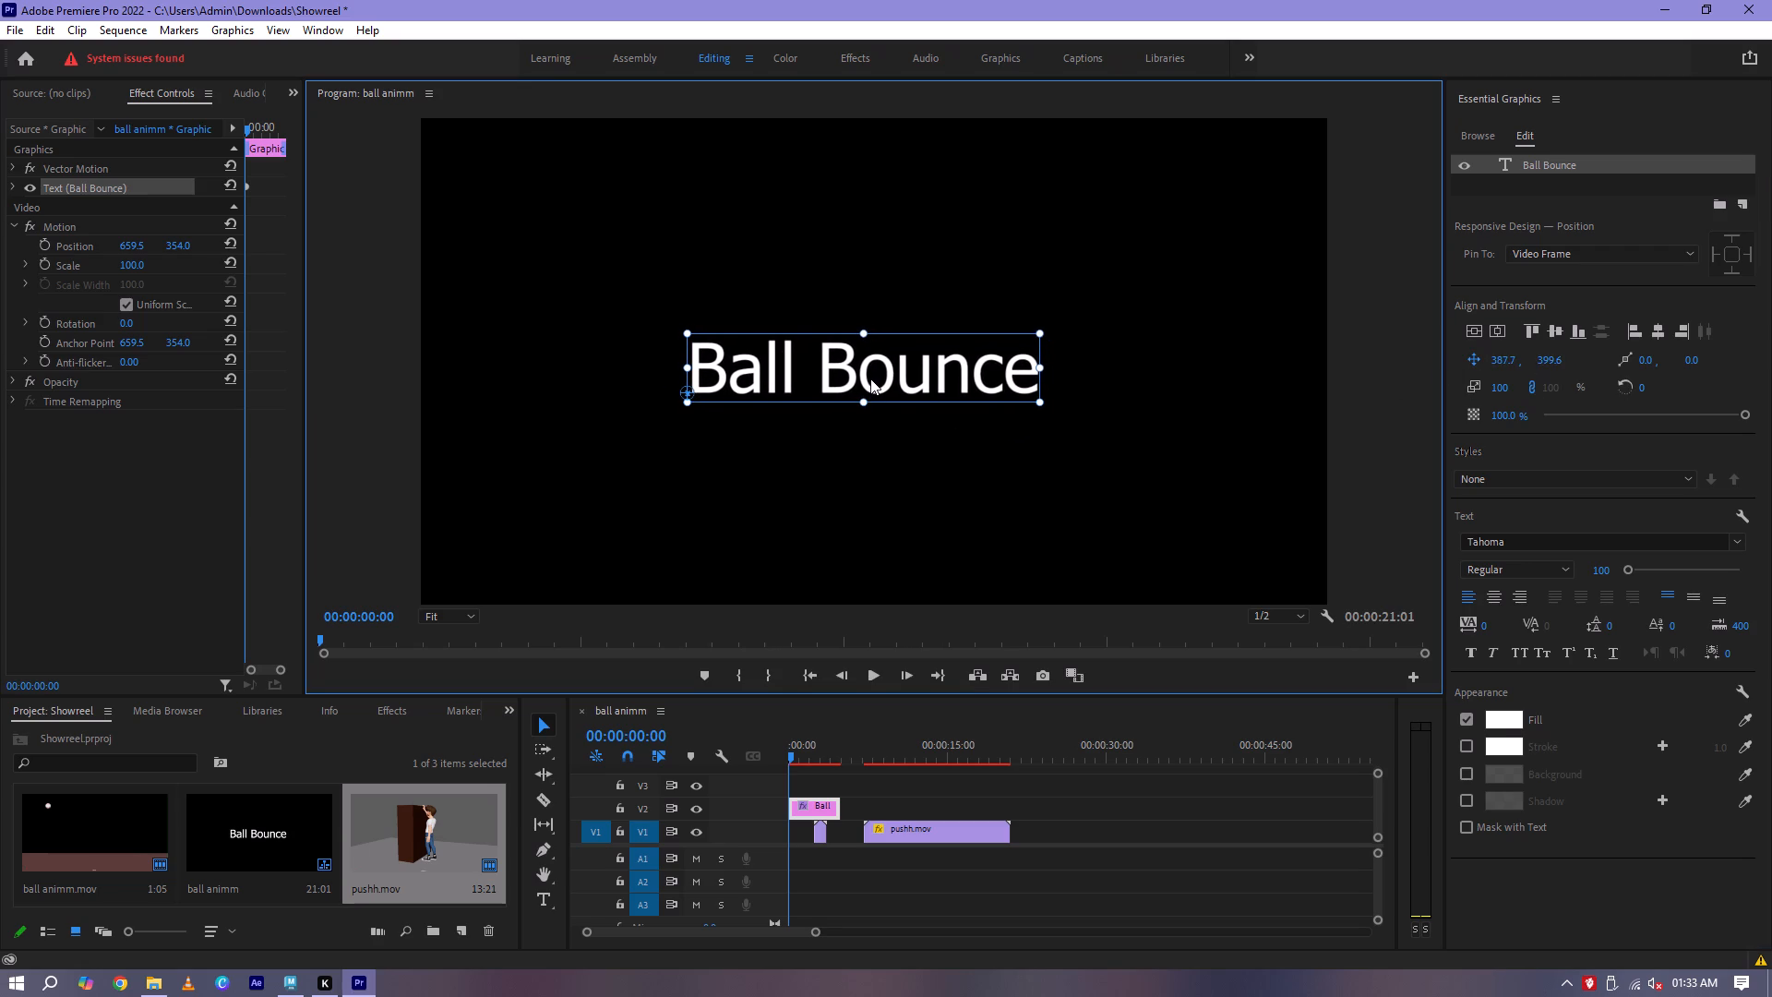
{"action": "left_click", "coordinate": [1480, 335]}
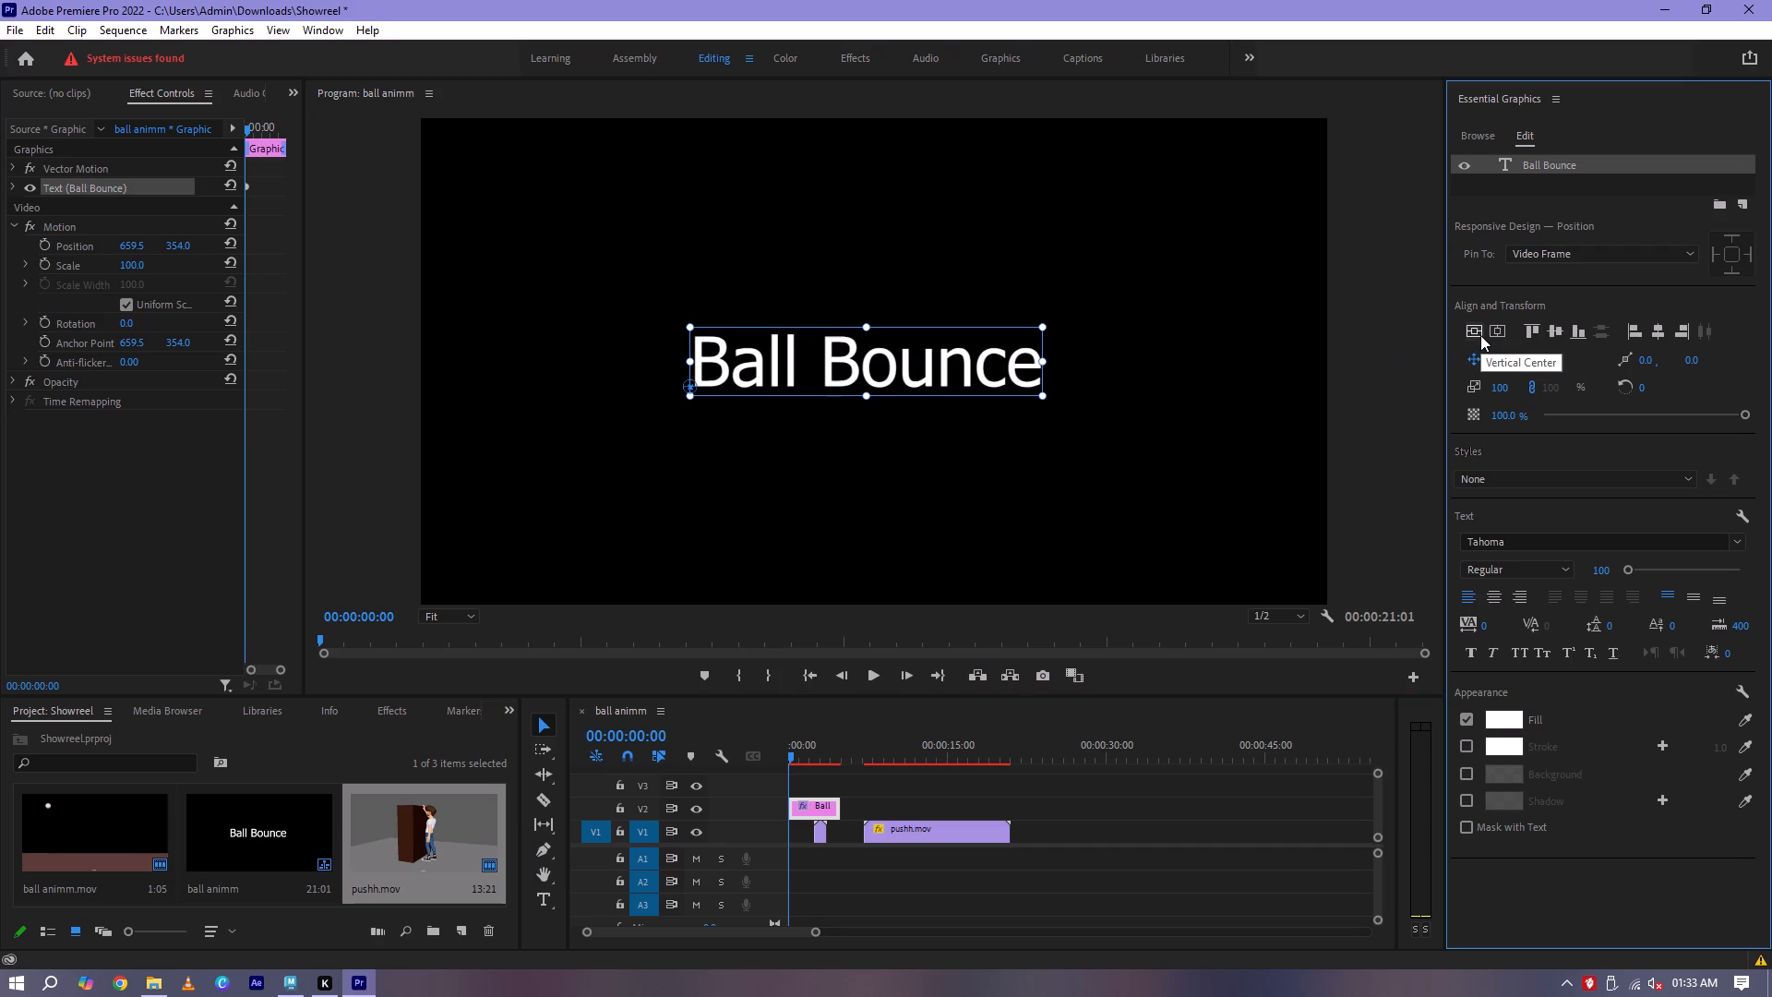
{"action": "left_click", "coordinate": [1496, 330]}
{"action": "left_click", "coordinate": [1476, 329]}
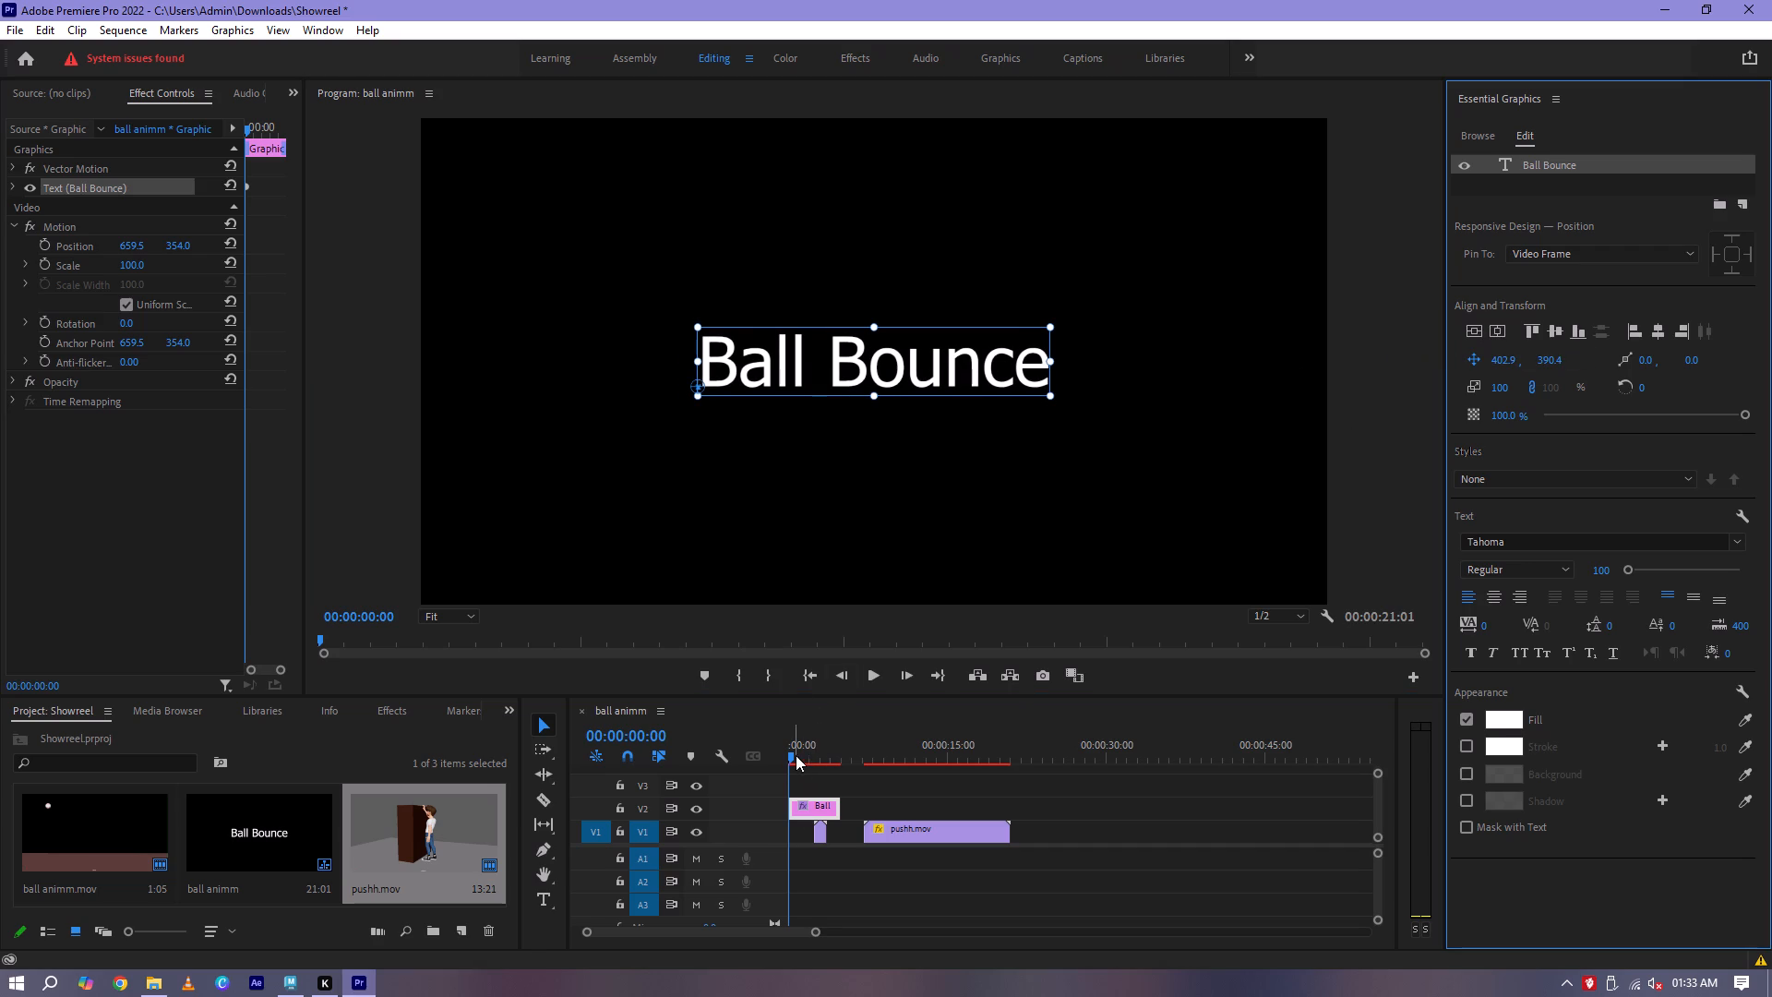
Shorten the Ball Bounce title on V2 to end at 00:00:01:07 and move ball animm.mov on V1 to start there.
{"action": "left_click_drag", "start_coordinate": [795, 755], "coordinate": [786, 756]}
{"action": "key", "text": "space"}
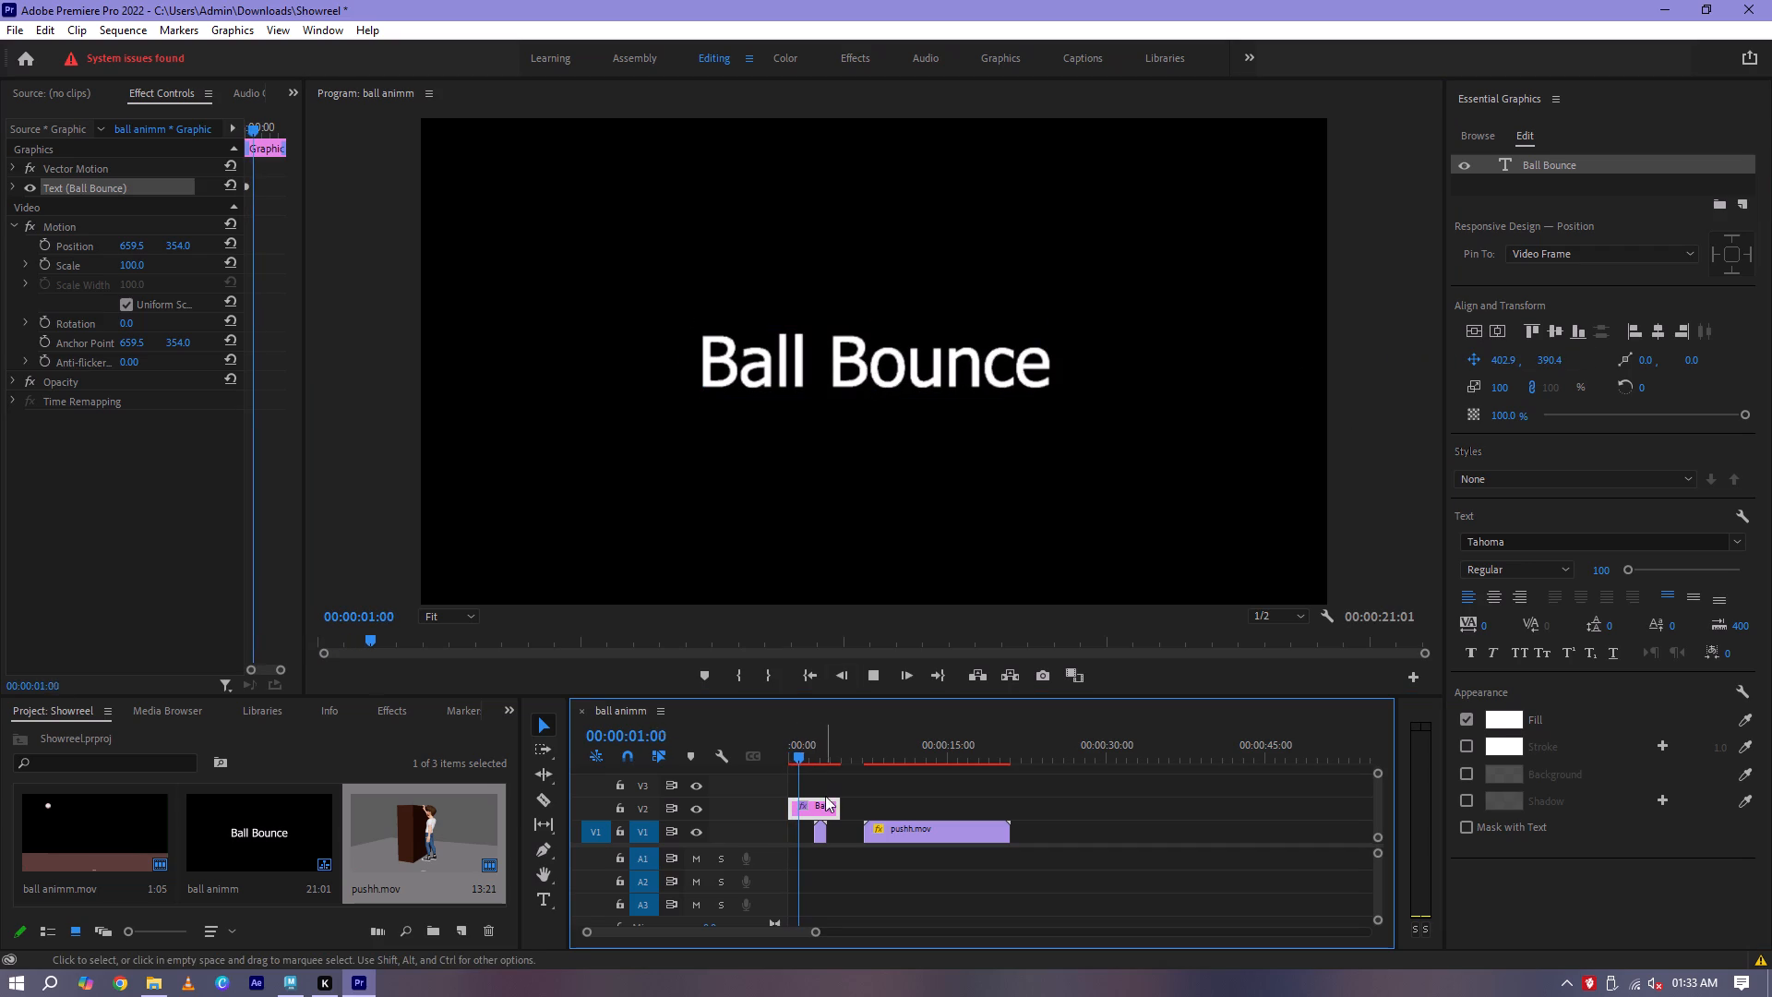
{"action": "key", "text": "space"}
{"action": "left_click", "coordinate": [819, 803]}
{"action": "left_click_drag", "start_coordinate": [841, 809], "coordinate": [796, 821]}
{"action": "left_click_drag", "start_coordinate": [822, 831], "coordinate": [808, 832]}
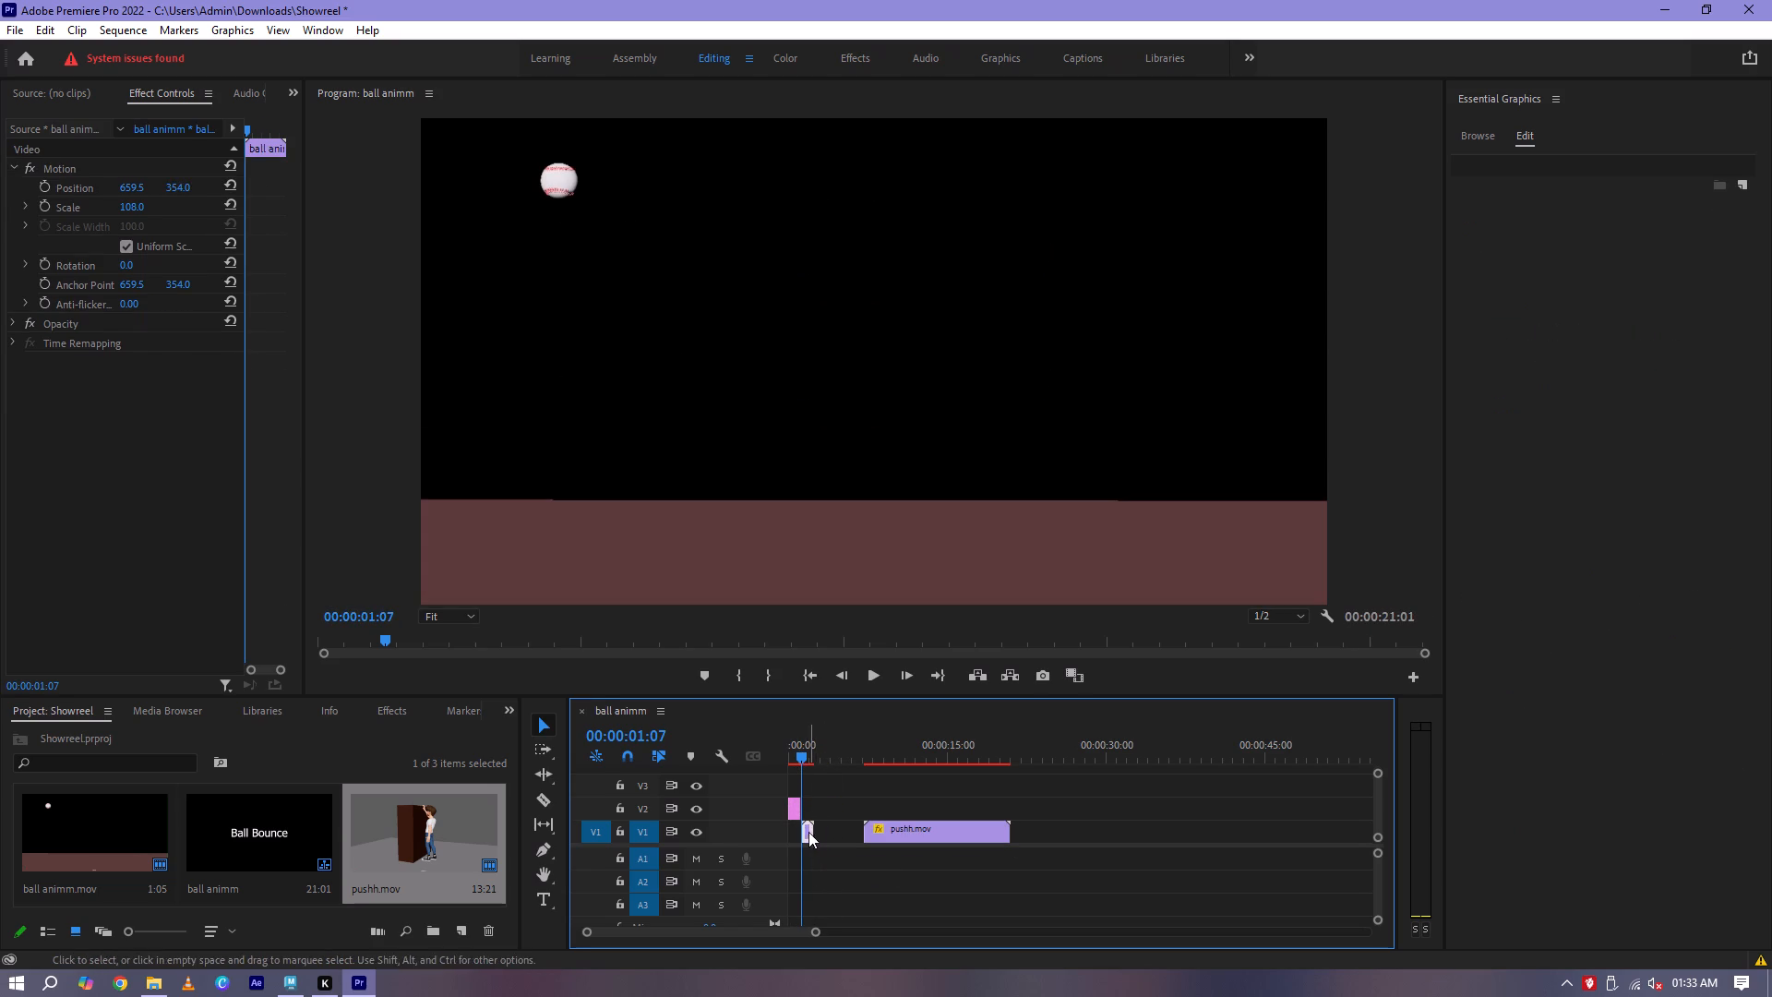
Play the sequence from its start to review the title and the ball clip following it.
{"action": "left_click", "coordinate": [789, 762]}
{"action": "key", "text": "space"}
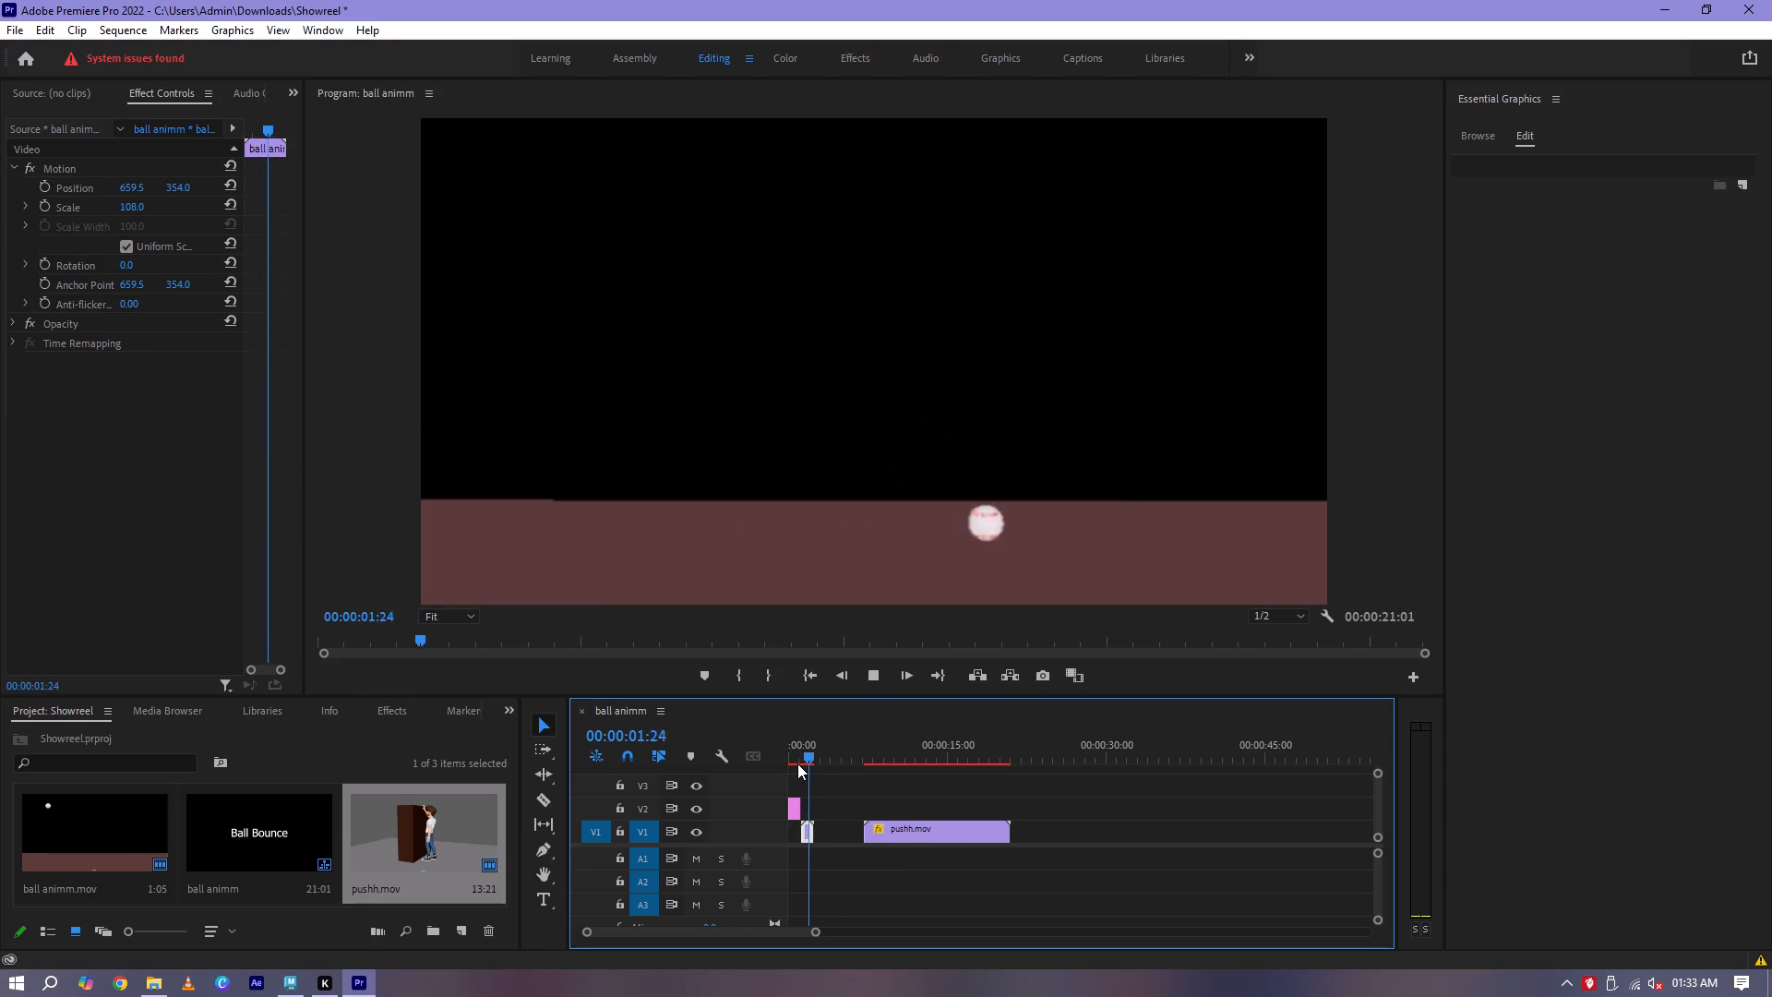
{"action": "key", "text": "space"}
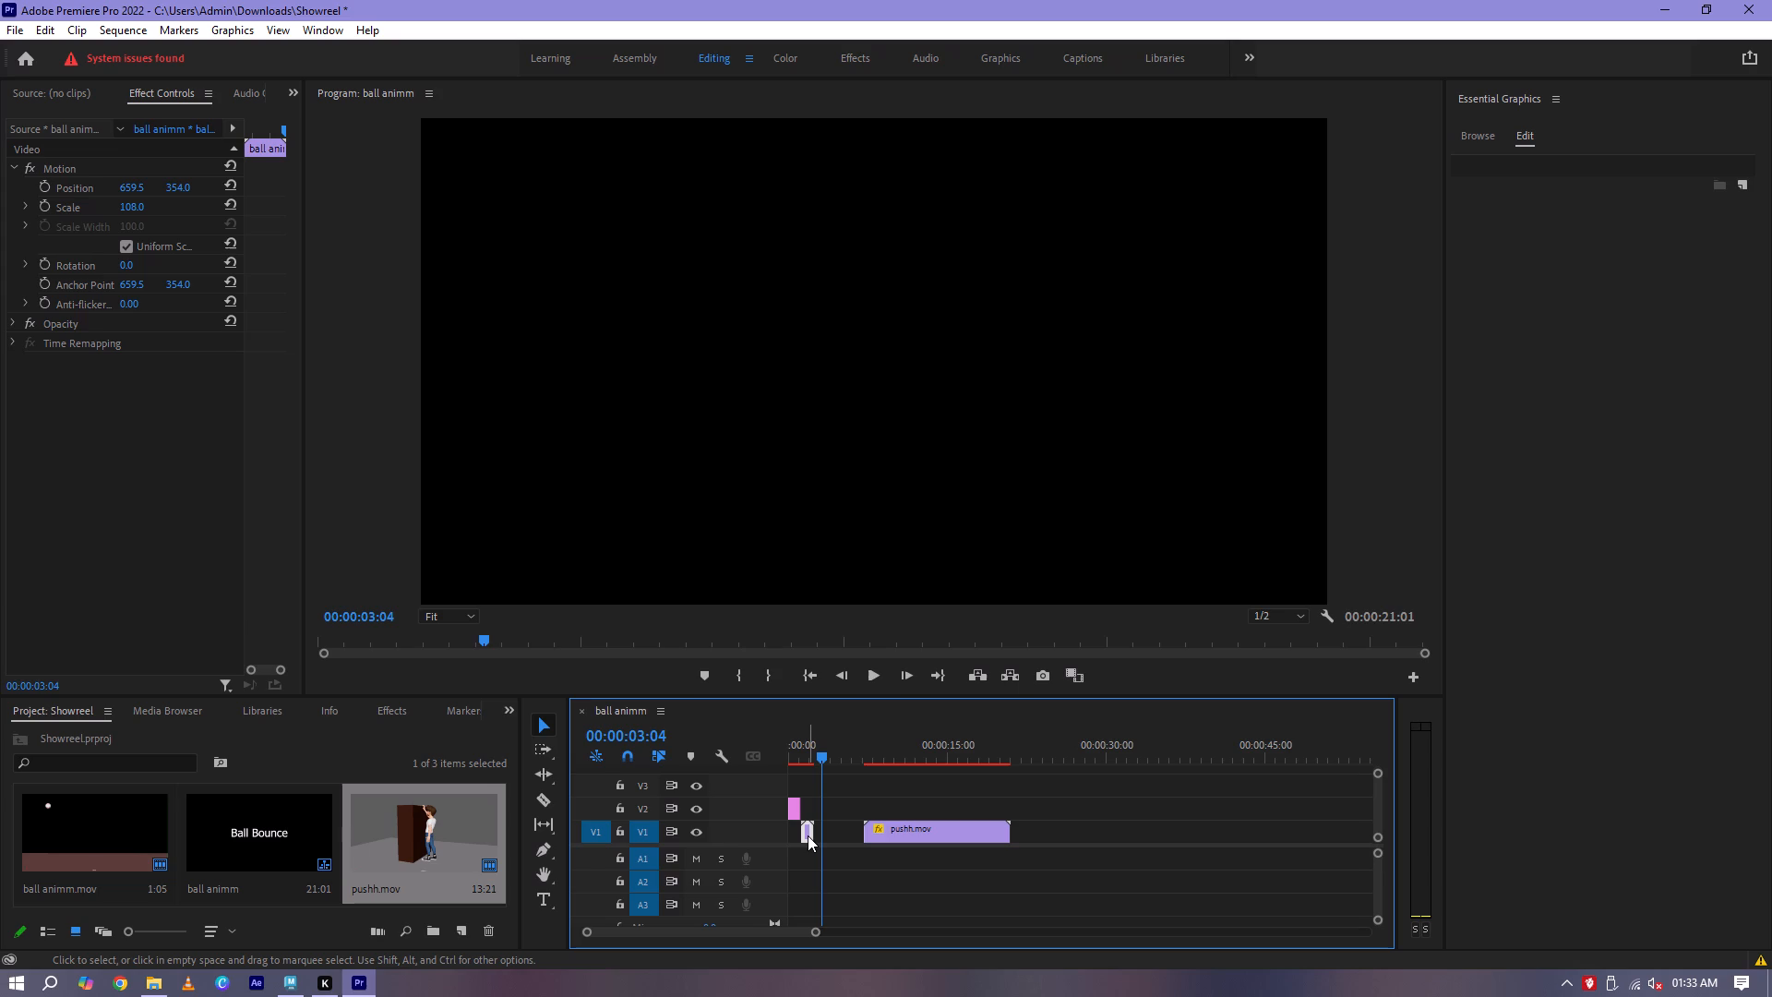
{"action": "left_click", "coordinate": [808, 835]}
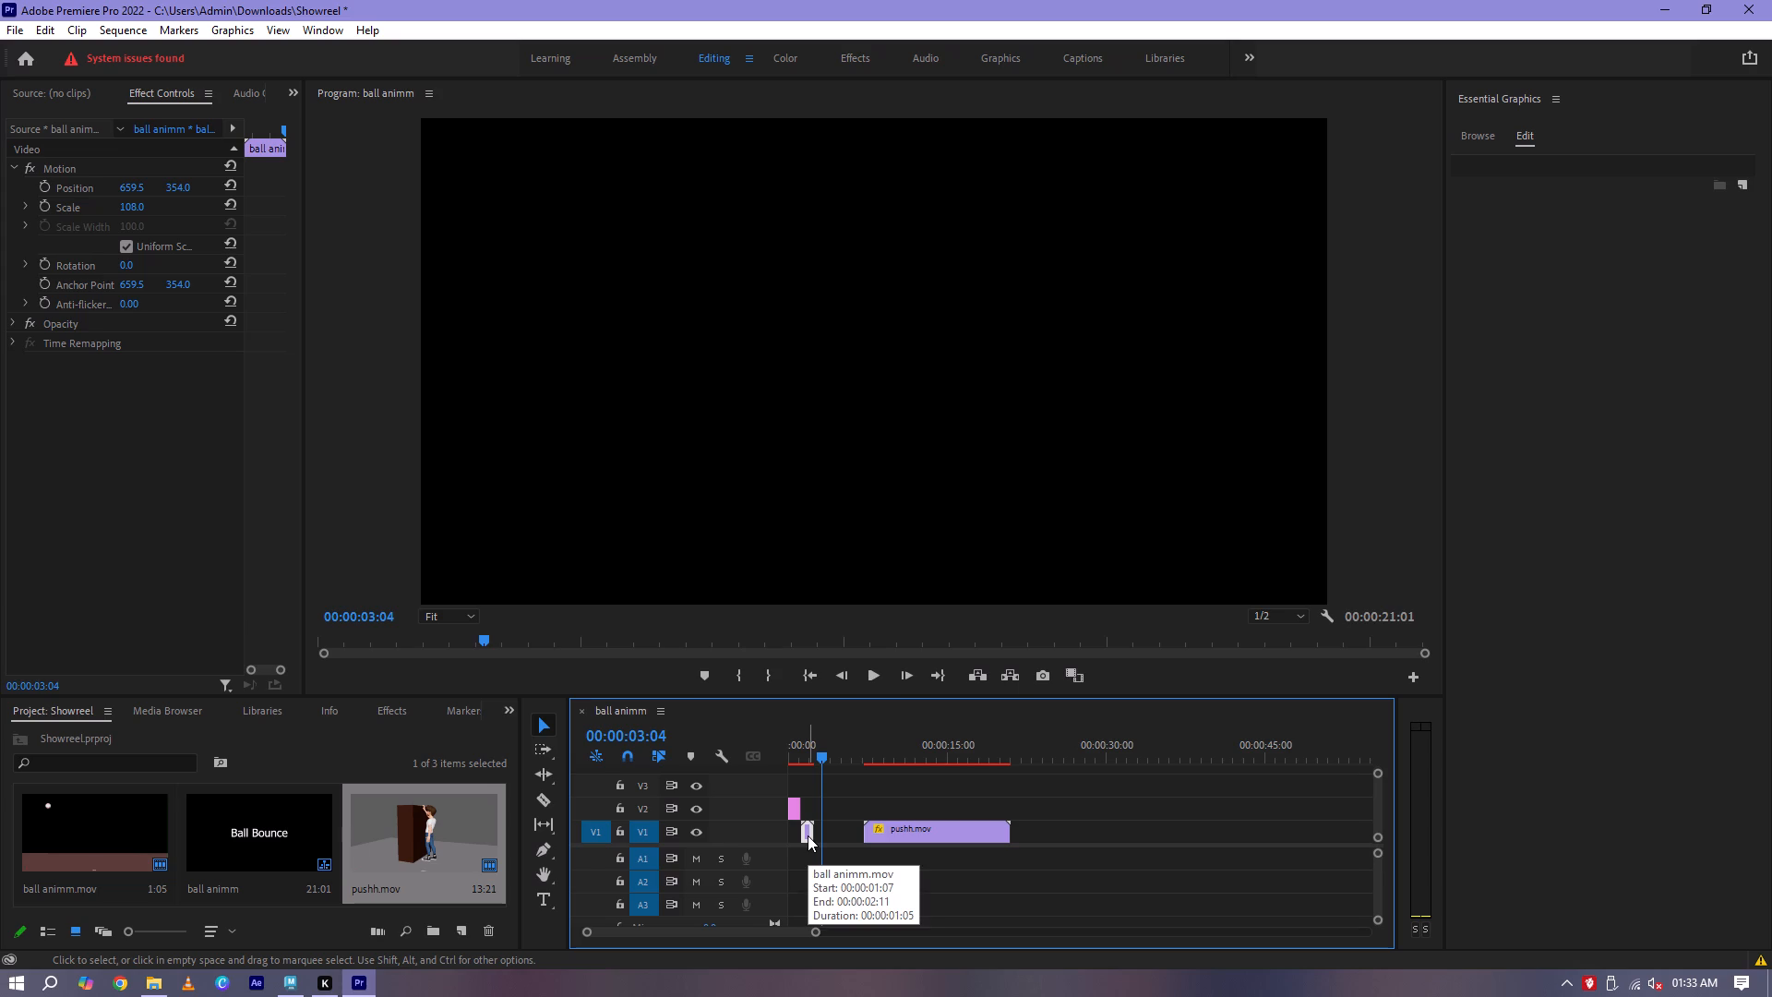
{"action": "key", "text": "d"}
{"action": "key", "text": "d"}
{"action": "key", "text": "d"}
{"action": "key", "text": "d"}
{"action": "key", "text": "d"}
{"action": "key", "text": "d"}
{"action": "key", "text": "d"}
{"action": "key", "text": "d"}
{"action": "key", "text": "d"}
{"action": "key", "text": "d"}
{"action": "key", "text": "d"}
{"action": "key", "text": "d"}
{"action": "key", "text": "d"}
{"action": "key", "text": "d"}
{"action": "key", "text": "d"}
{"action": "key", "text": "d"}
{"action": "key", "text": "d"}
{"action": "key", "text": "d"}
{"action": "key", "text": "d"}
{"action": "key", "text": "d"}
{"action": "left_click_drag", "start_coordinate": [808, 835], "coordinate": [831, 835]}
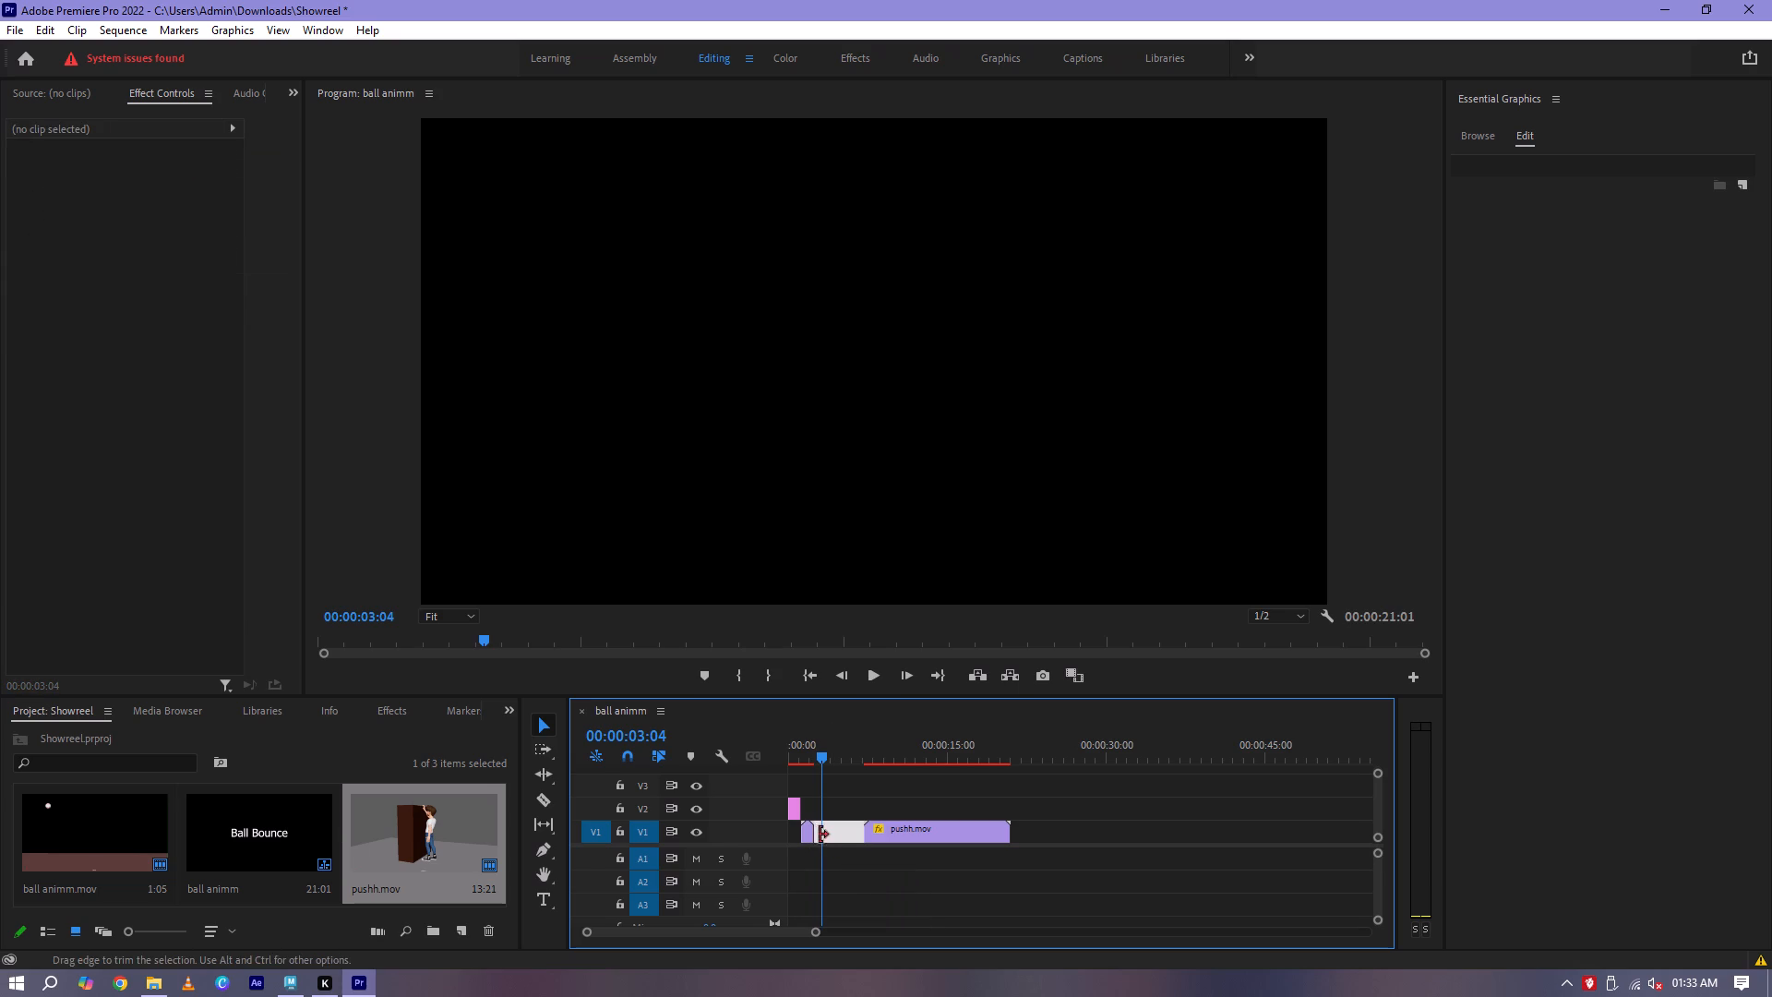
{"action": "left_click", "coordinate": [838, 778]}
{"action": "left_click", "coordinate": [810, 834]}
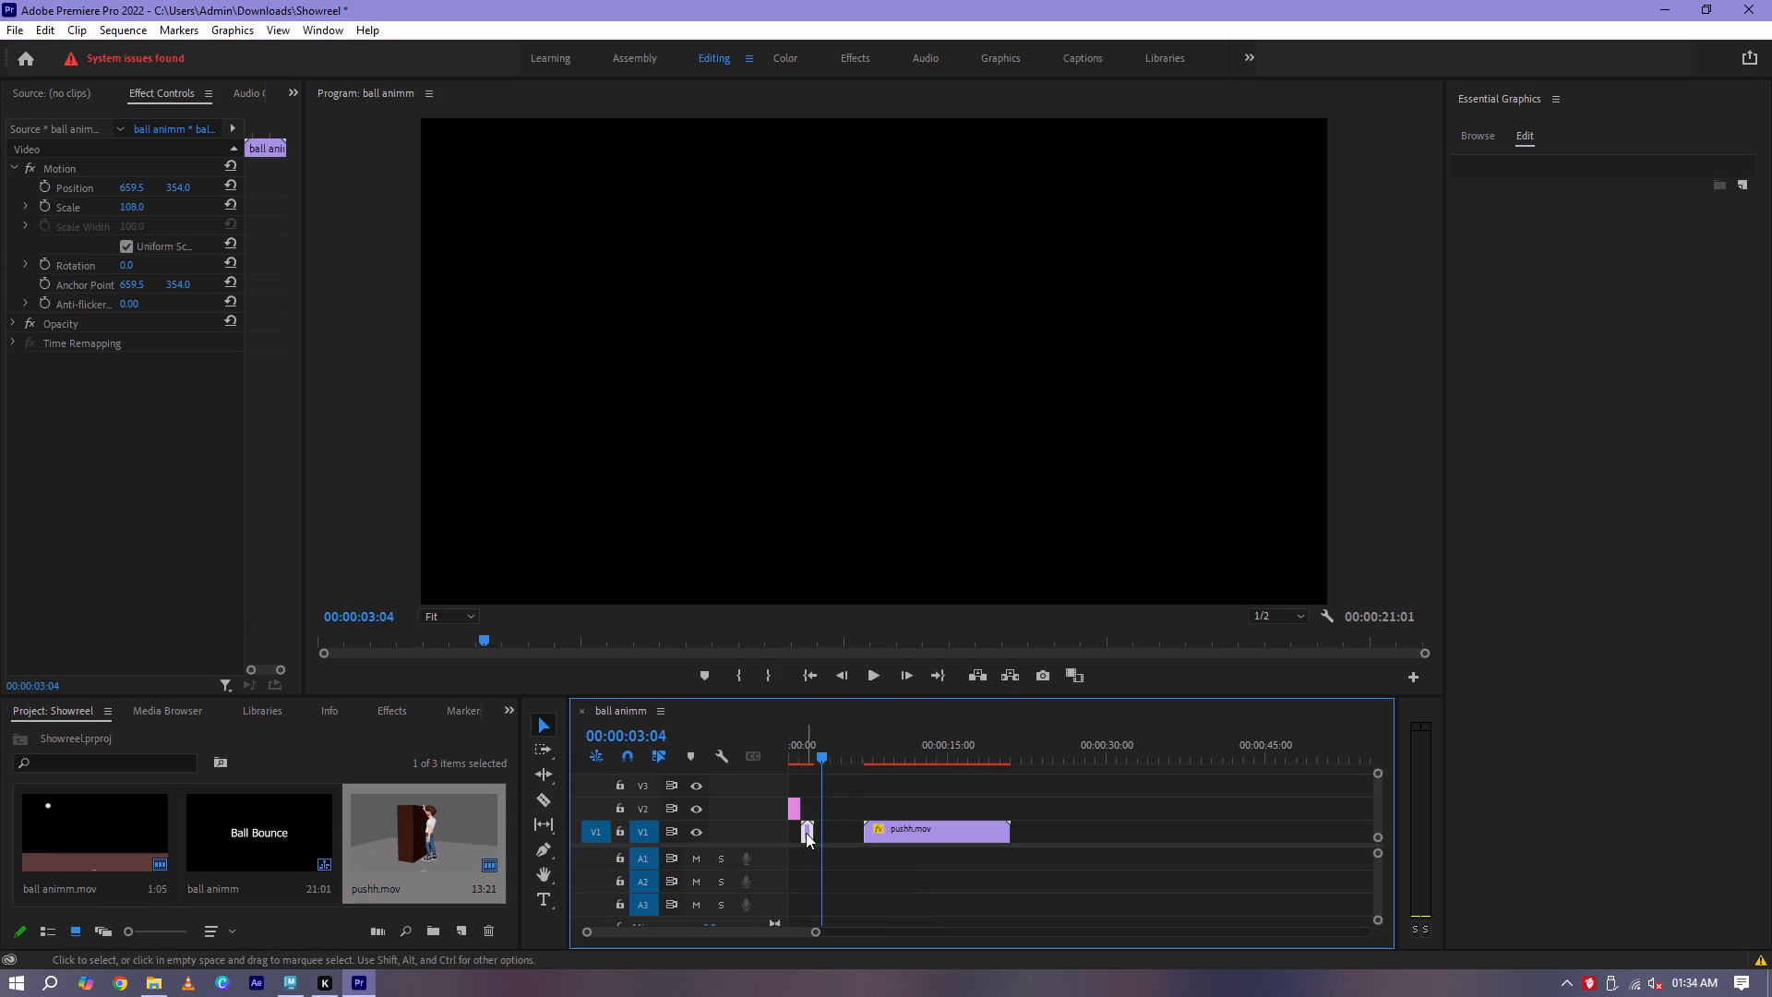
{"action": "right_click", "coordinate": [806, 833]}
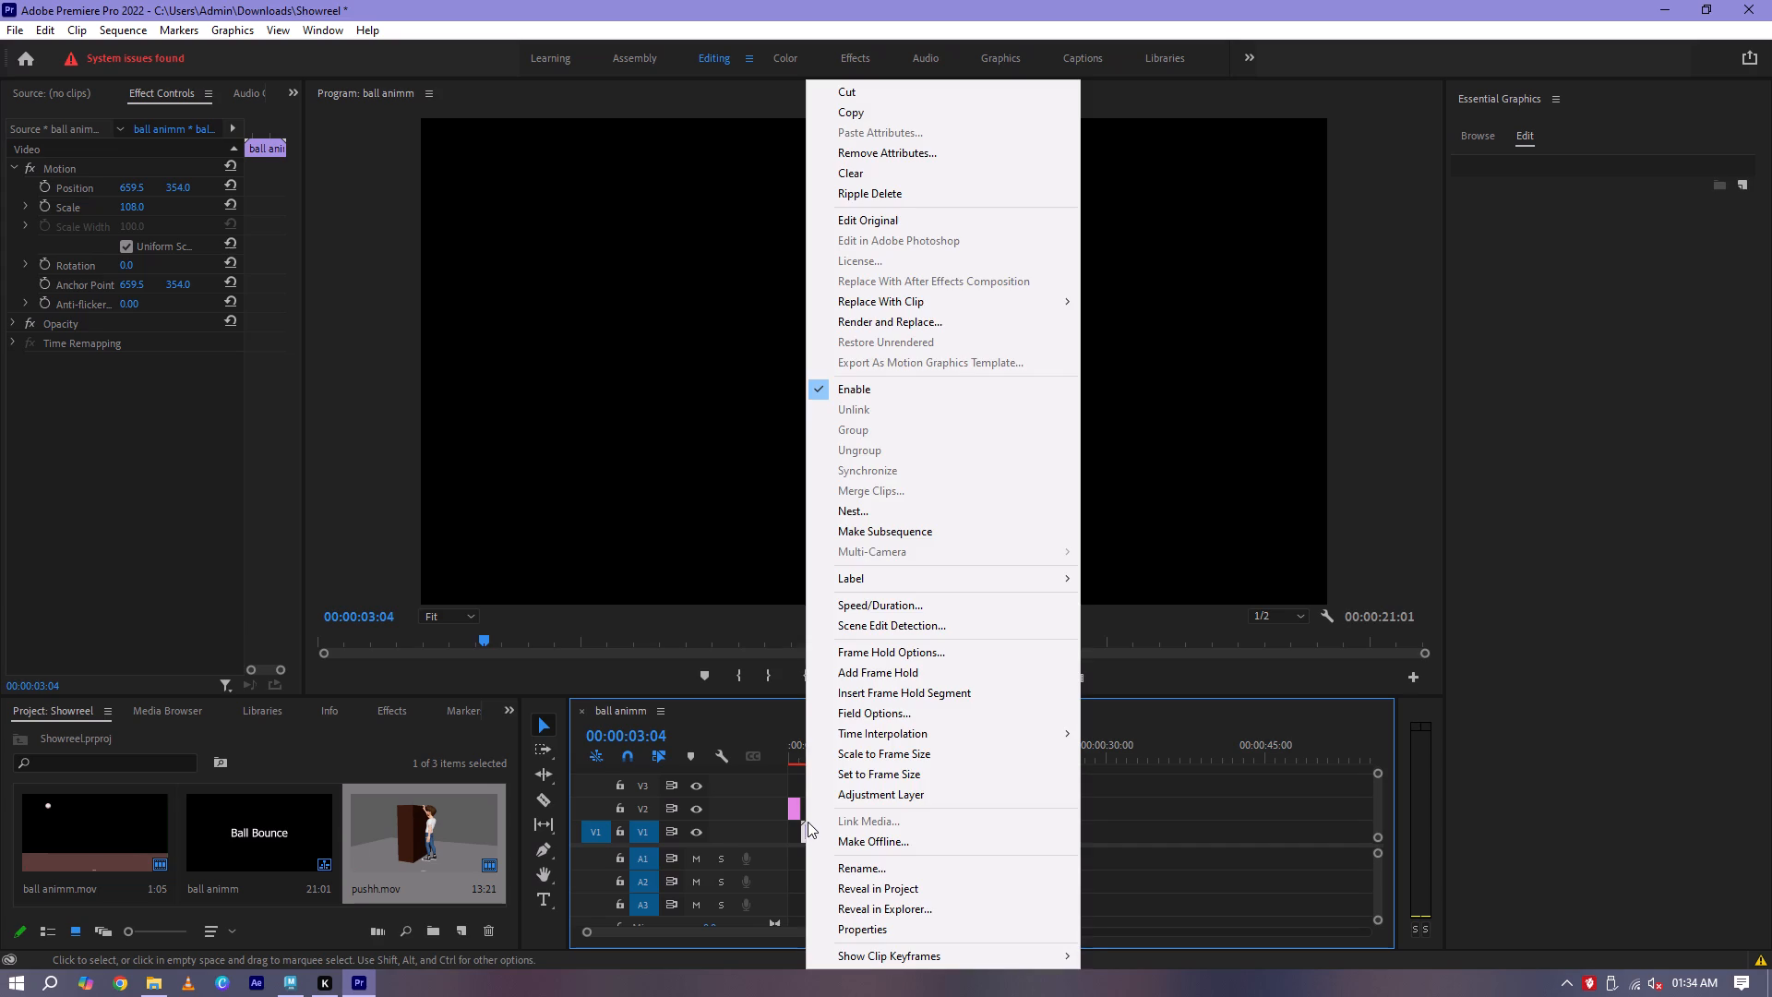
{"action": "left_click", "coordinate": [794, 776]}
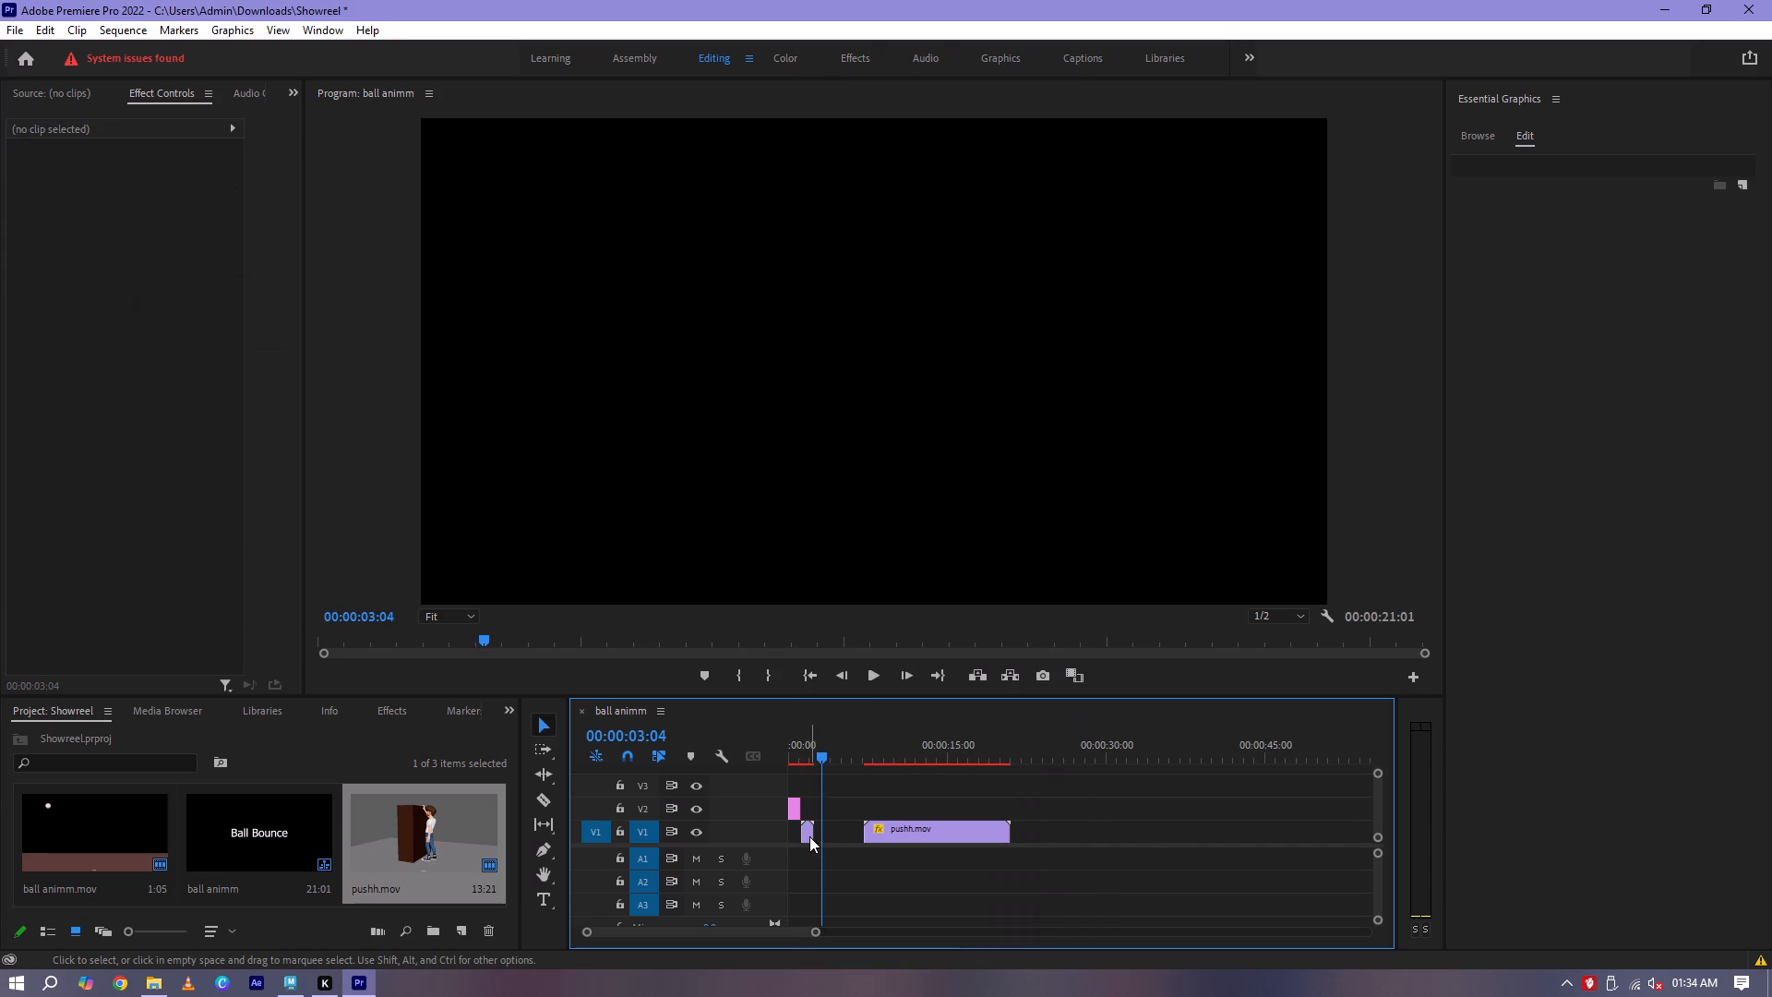
Place a second copy of ball animm.mov on V1 directly after the existing ball clip.
{"action": "left_click_drag", "start_coordinate": [129, 841], "coordinate": [749, 838]}
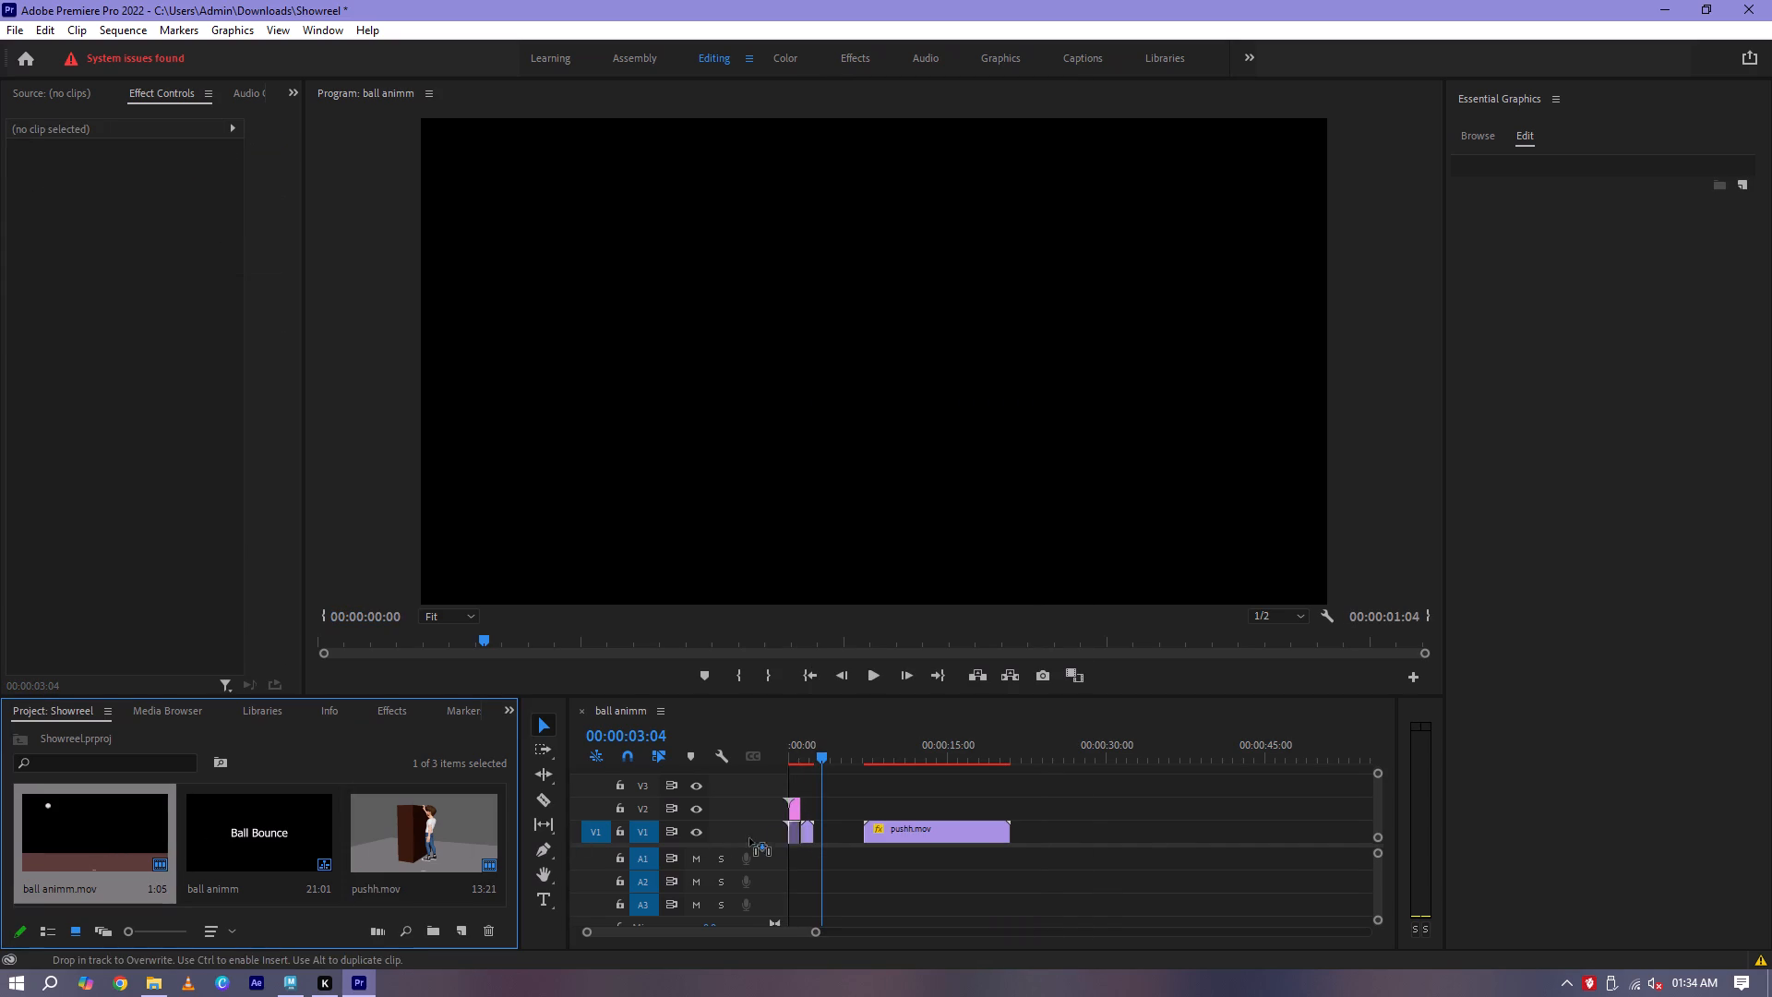
{"action": "left_click_drag", "start_coordinate": [749, 838], "coordinate": [814, 833]}
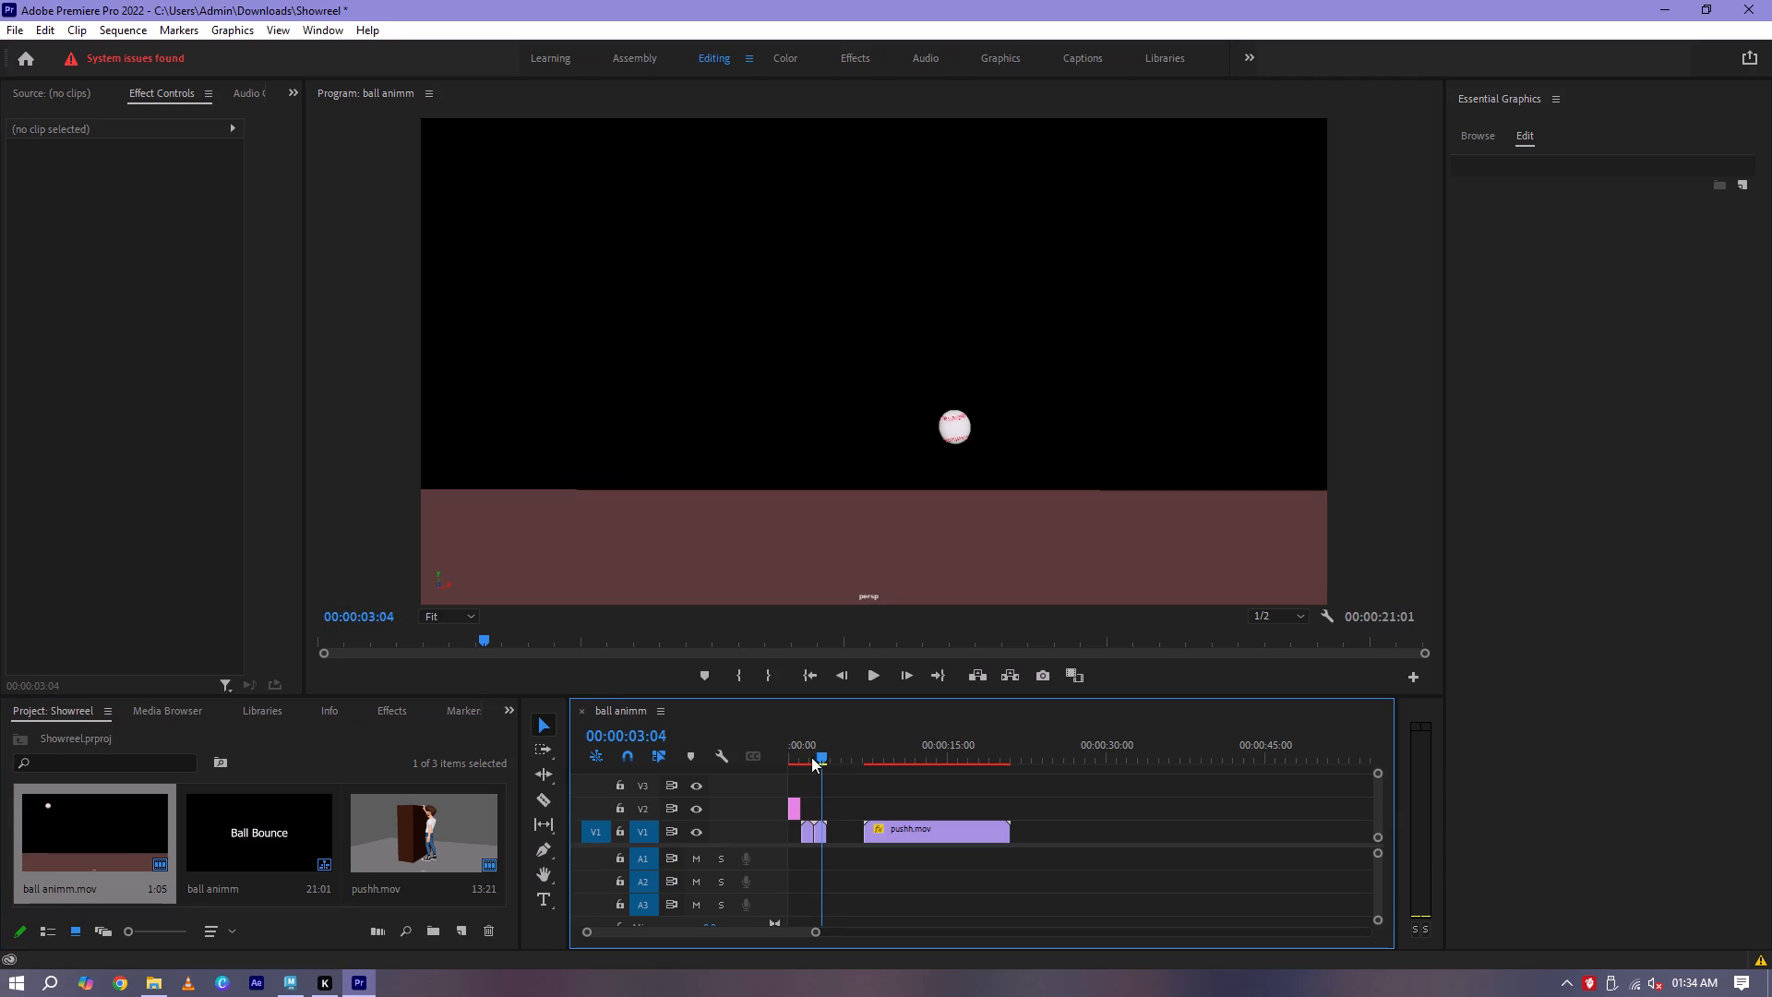
Play the sequence from near its start to review the two consecutive ball clips.
{"action": "left_click_drag", "start_coordinate": [811, 757], "coordinate": [792, 761]}
{"action": "key", "text": "space"}
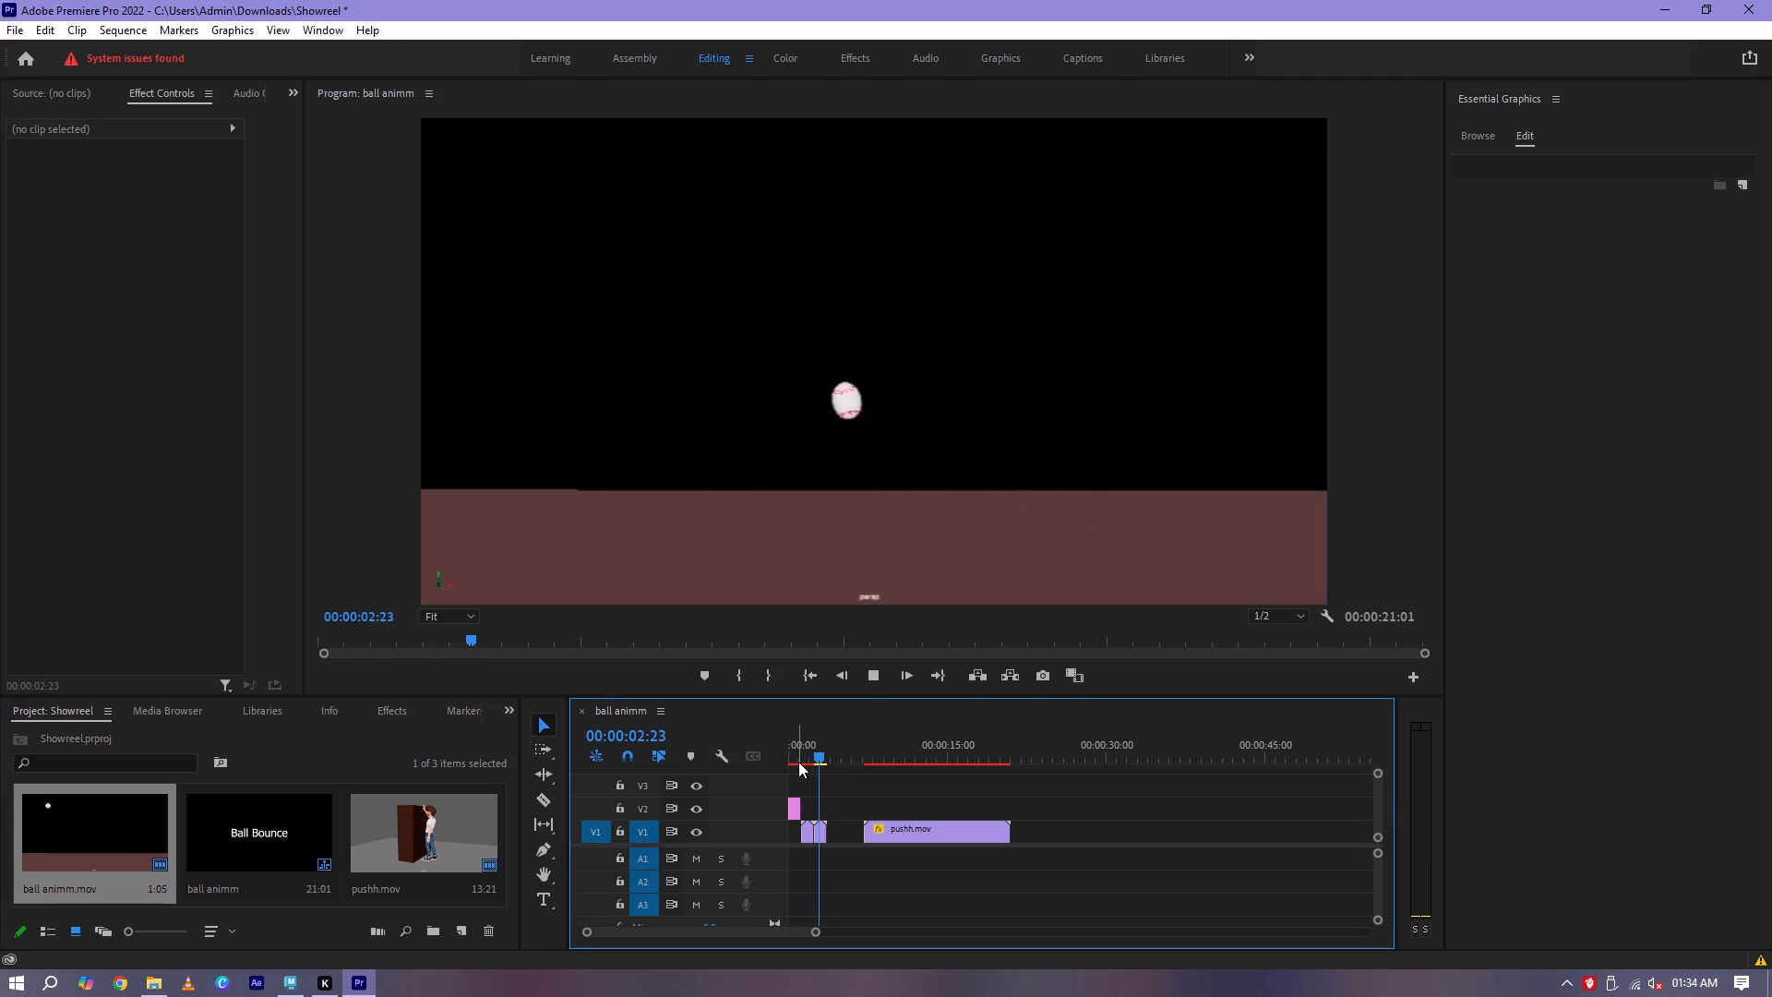
{"action": "key", "text": "space"}
Undo the placement of the second ball animm.mov copy on V1.
{"action": "left_click", "coordinate": [822, 840]}
{"action": "right_click", "coordinate": [822, 839]}
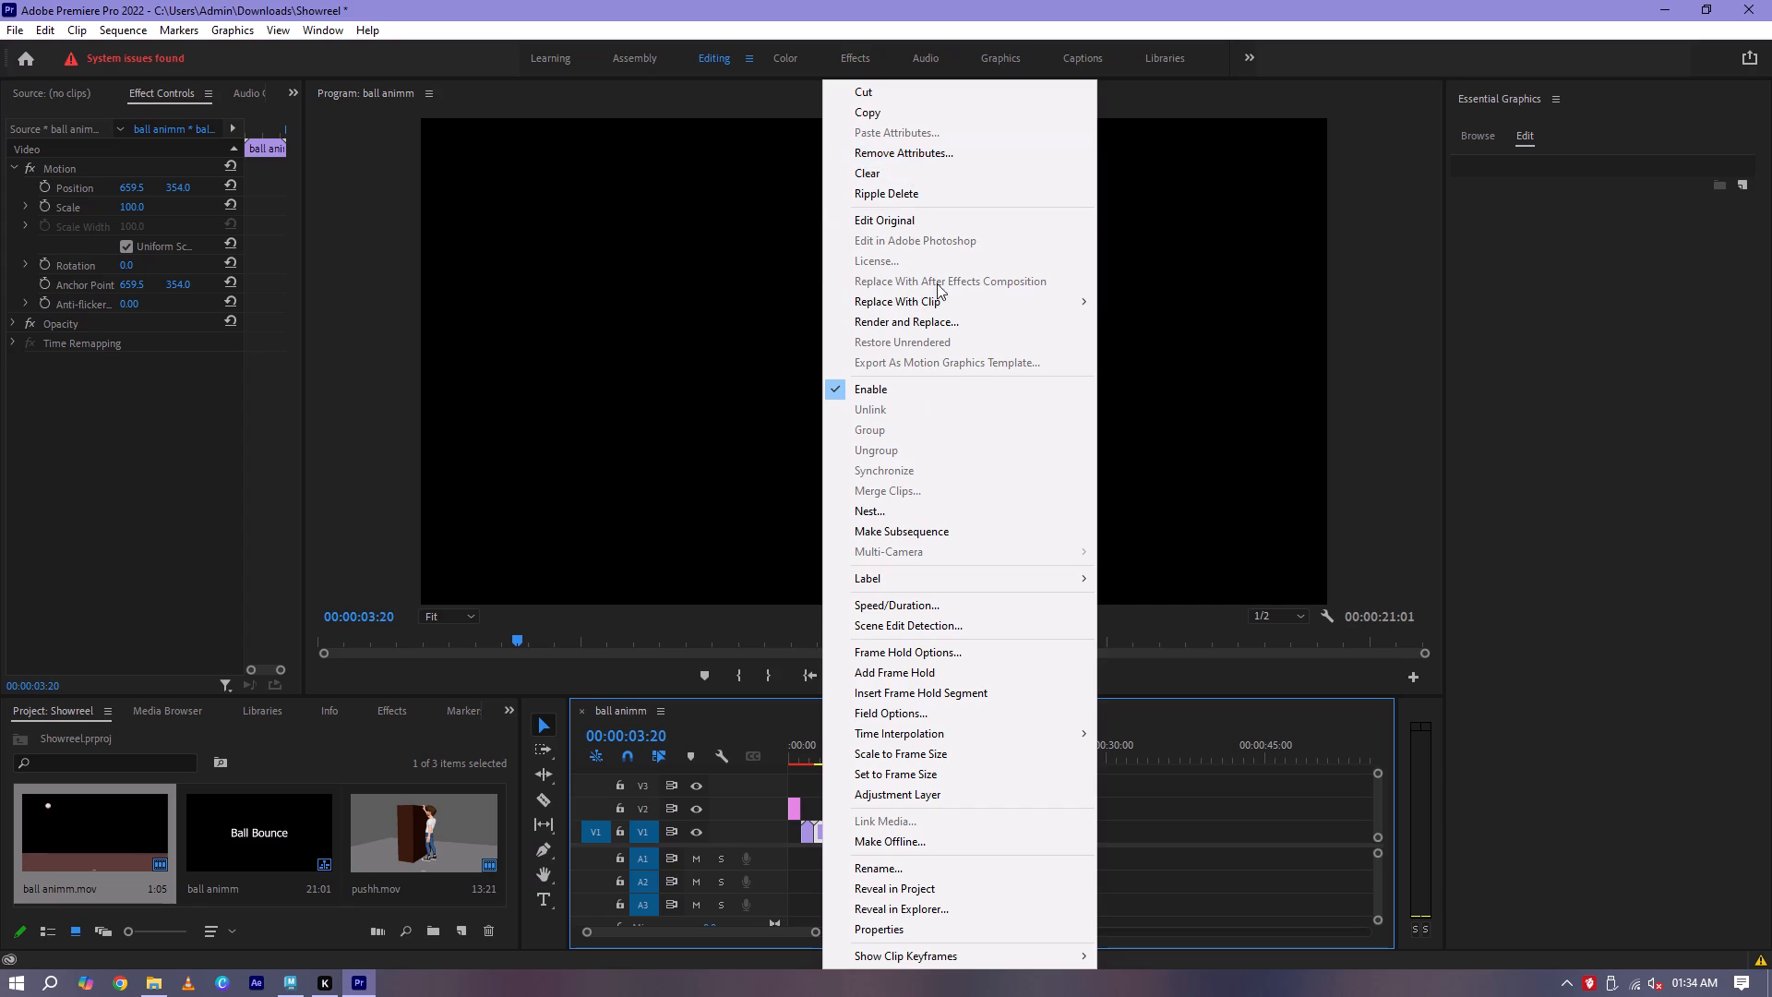
{"action": "left_click", "coordinate": [814, 799]}
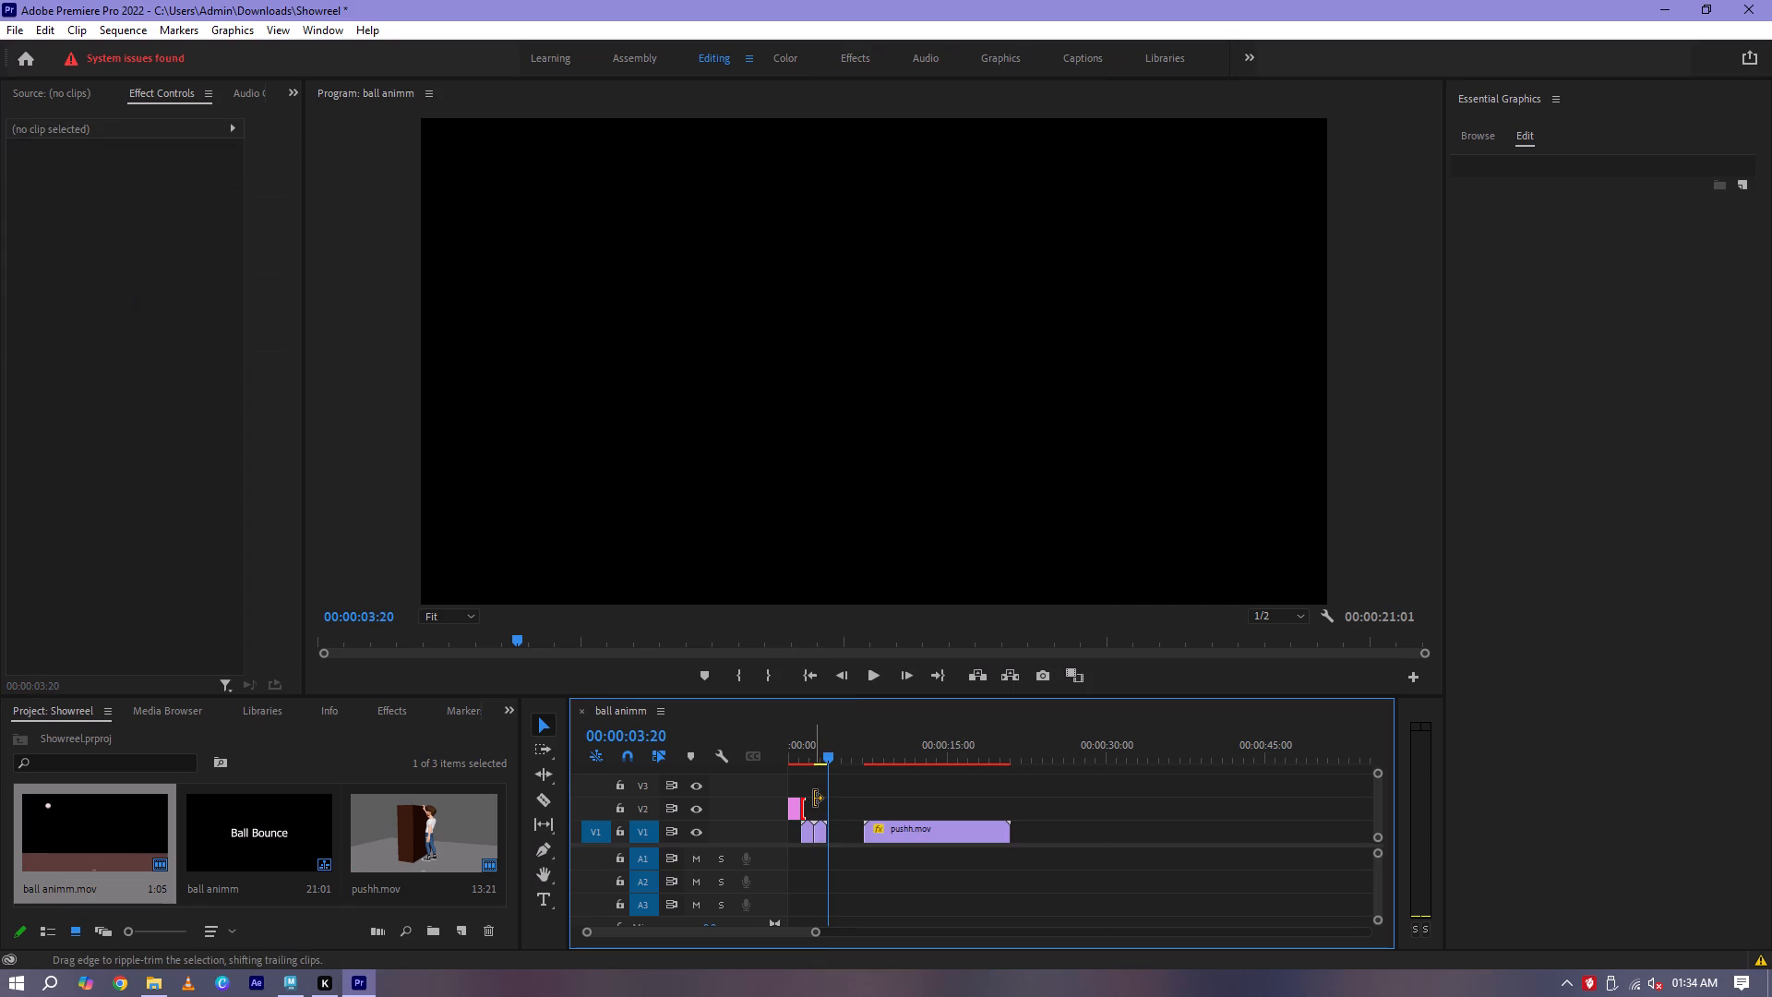
{"action": "key", "text": "ctrl+z"}
Duplicate the scaled ball animm.mov clip already on V1, pasting the copy directly after it at 00:00:02:11.
{"action": "left_click", "coordinate": [808, 834]}
{"action": "right_click", "coordinate": [808, 834]}
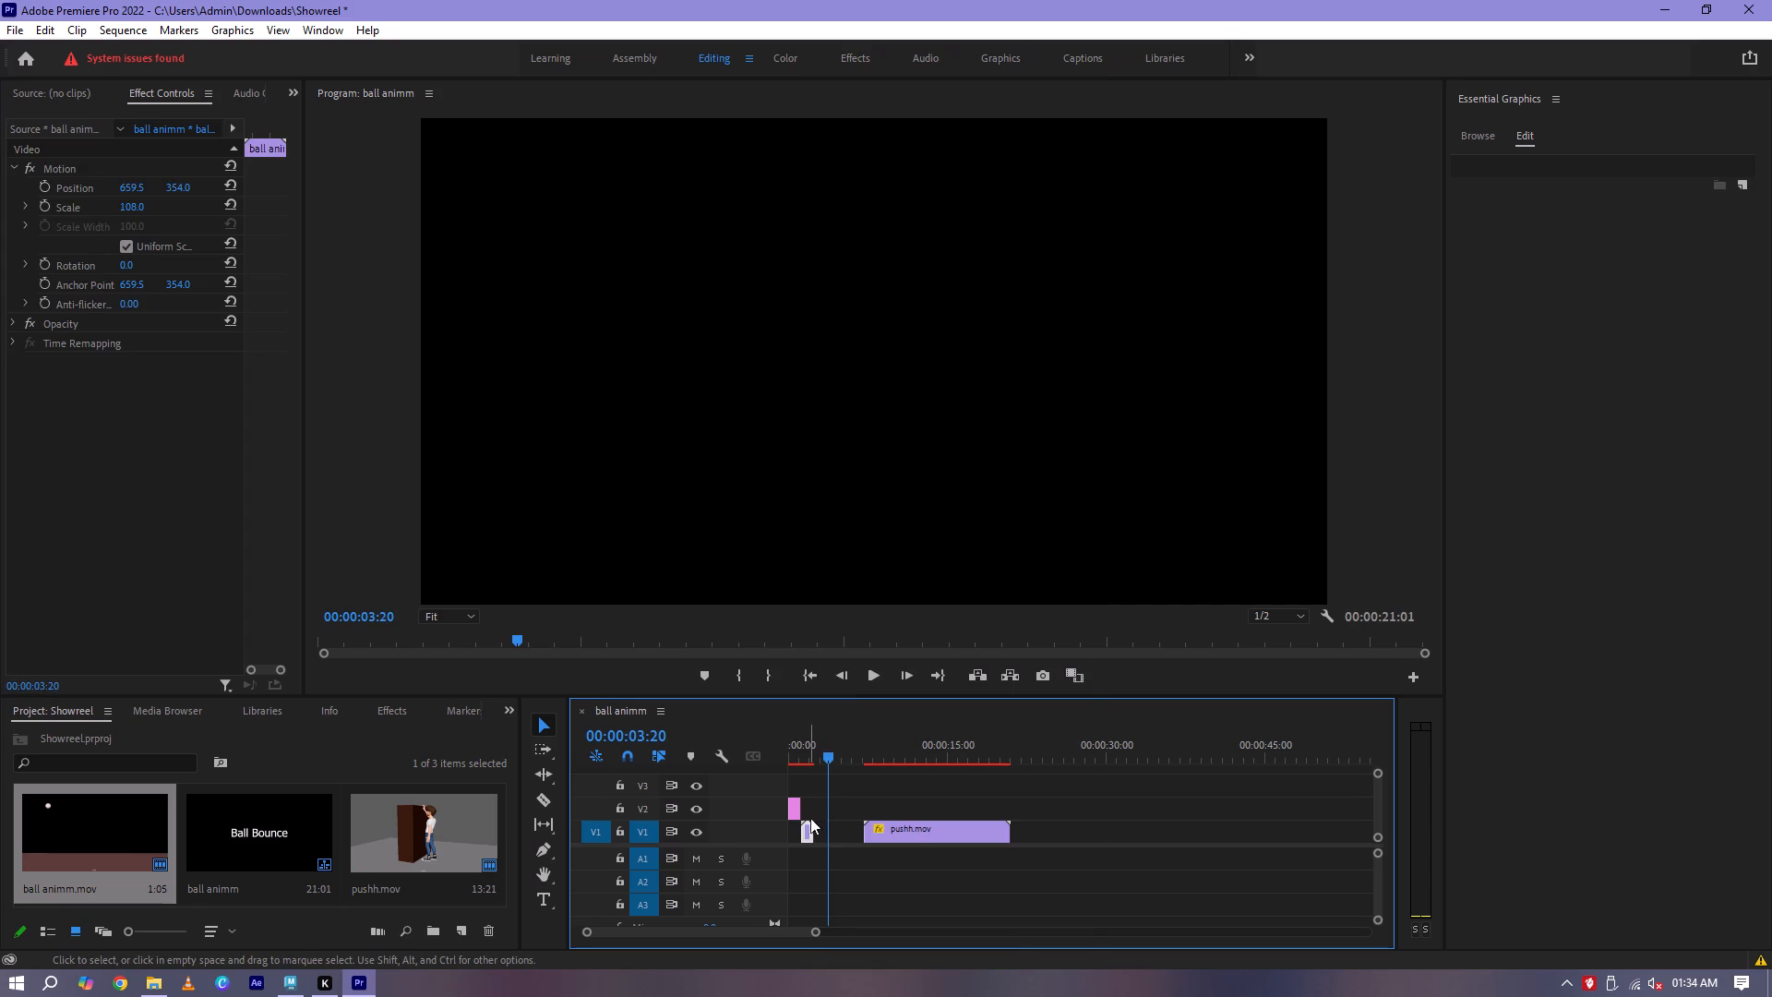
{"action": "left_click", "coordinate": [917, 120]}
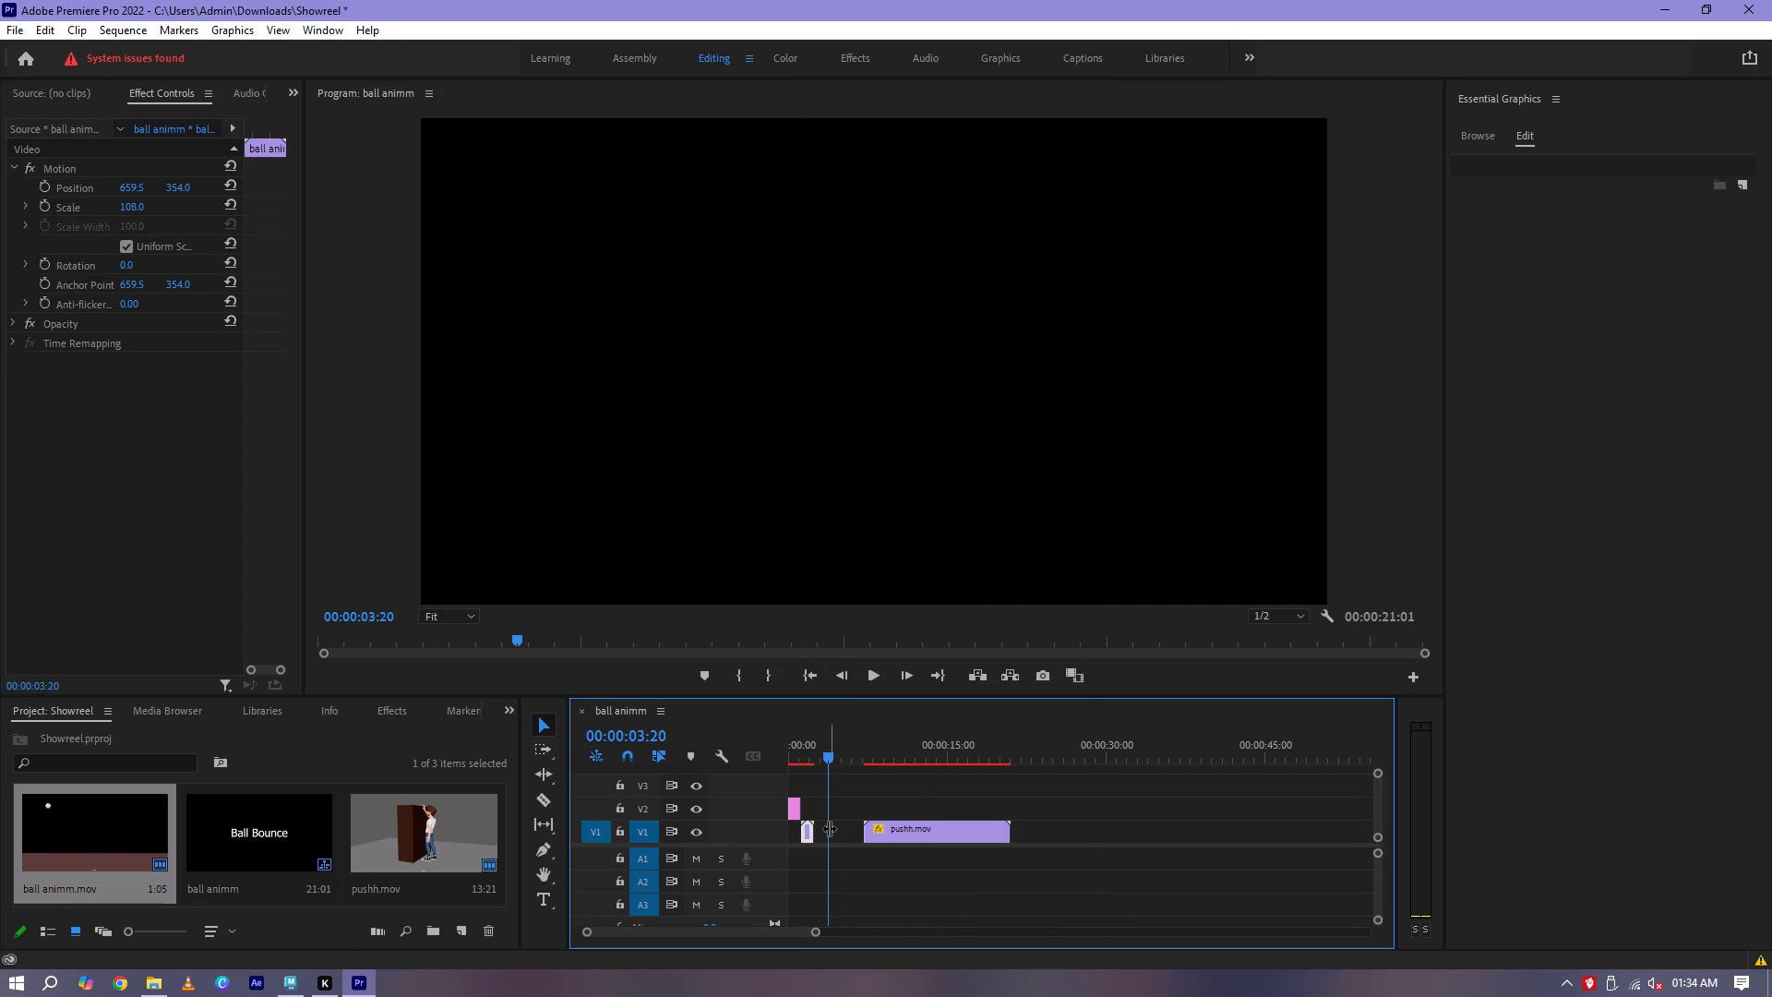
{"action": "left_click", "coordinate": [819, 832]}
{"action": "right_click", "coordinate": [819, 833]}
{"action": "left_click", "coordinate": [817, 787]}
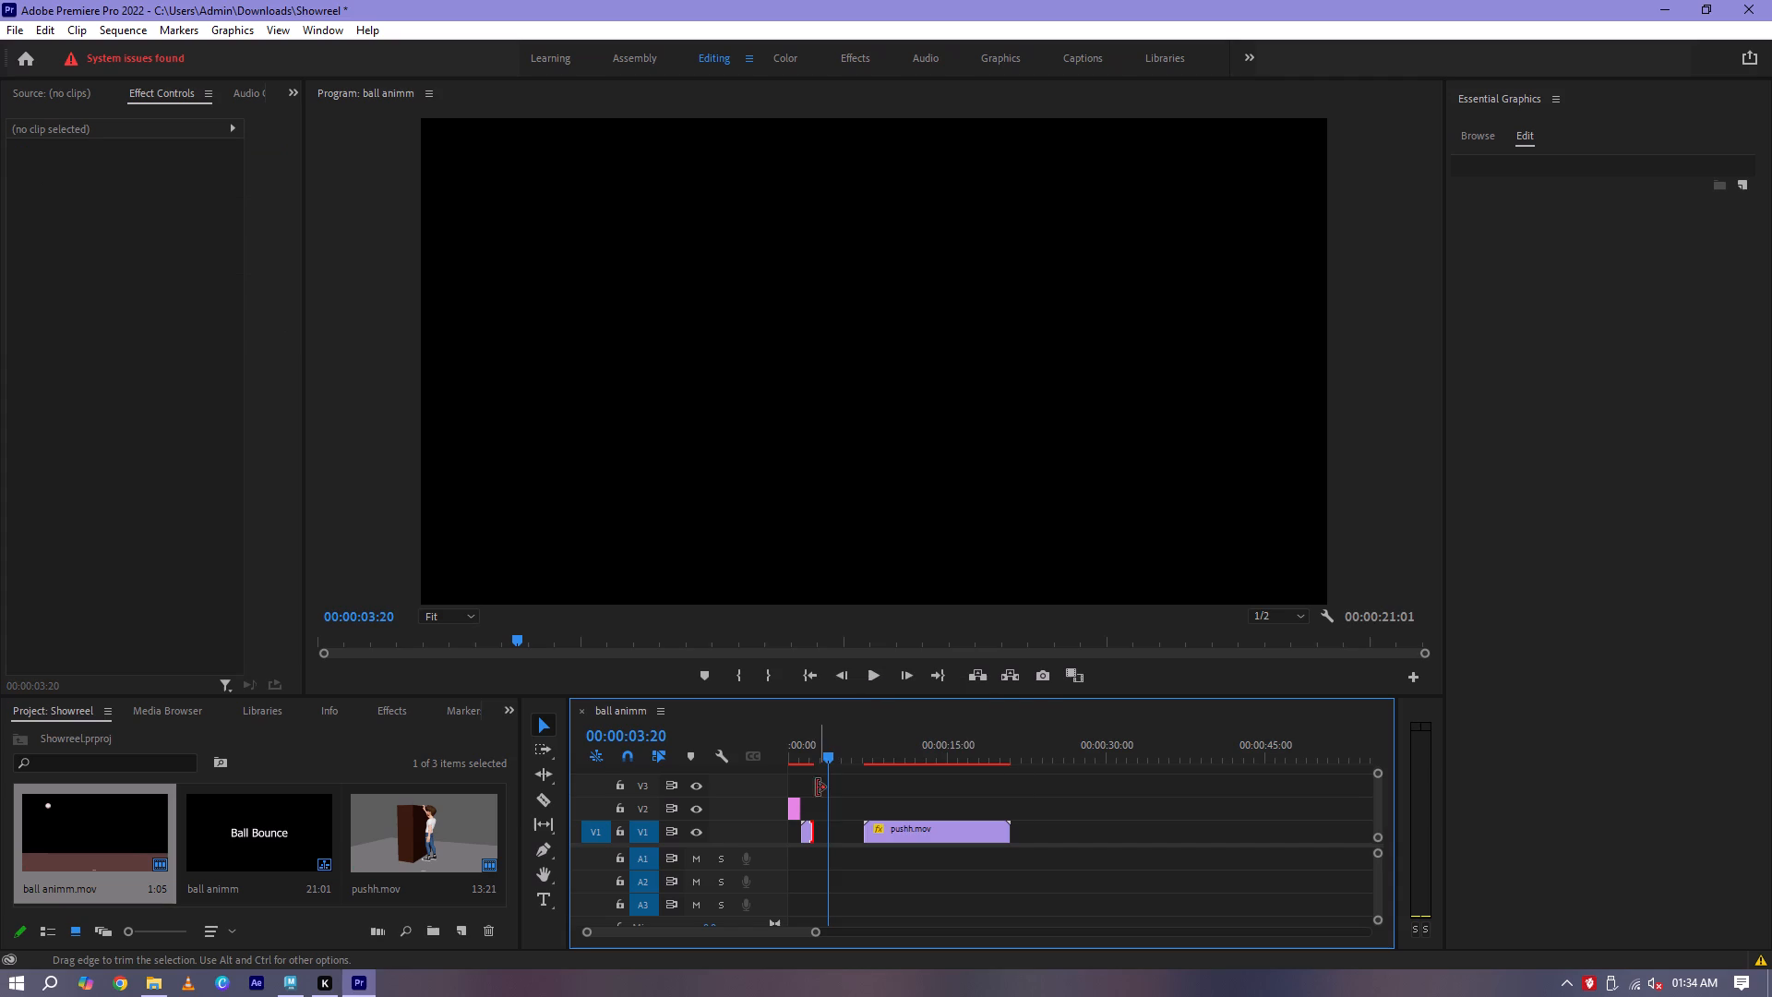
{"action": "right_click", "coordinate": [828, 828]}
{"action": "right_click", "coordinate": [824, 814]}
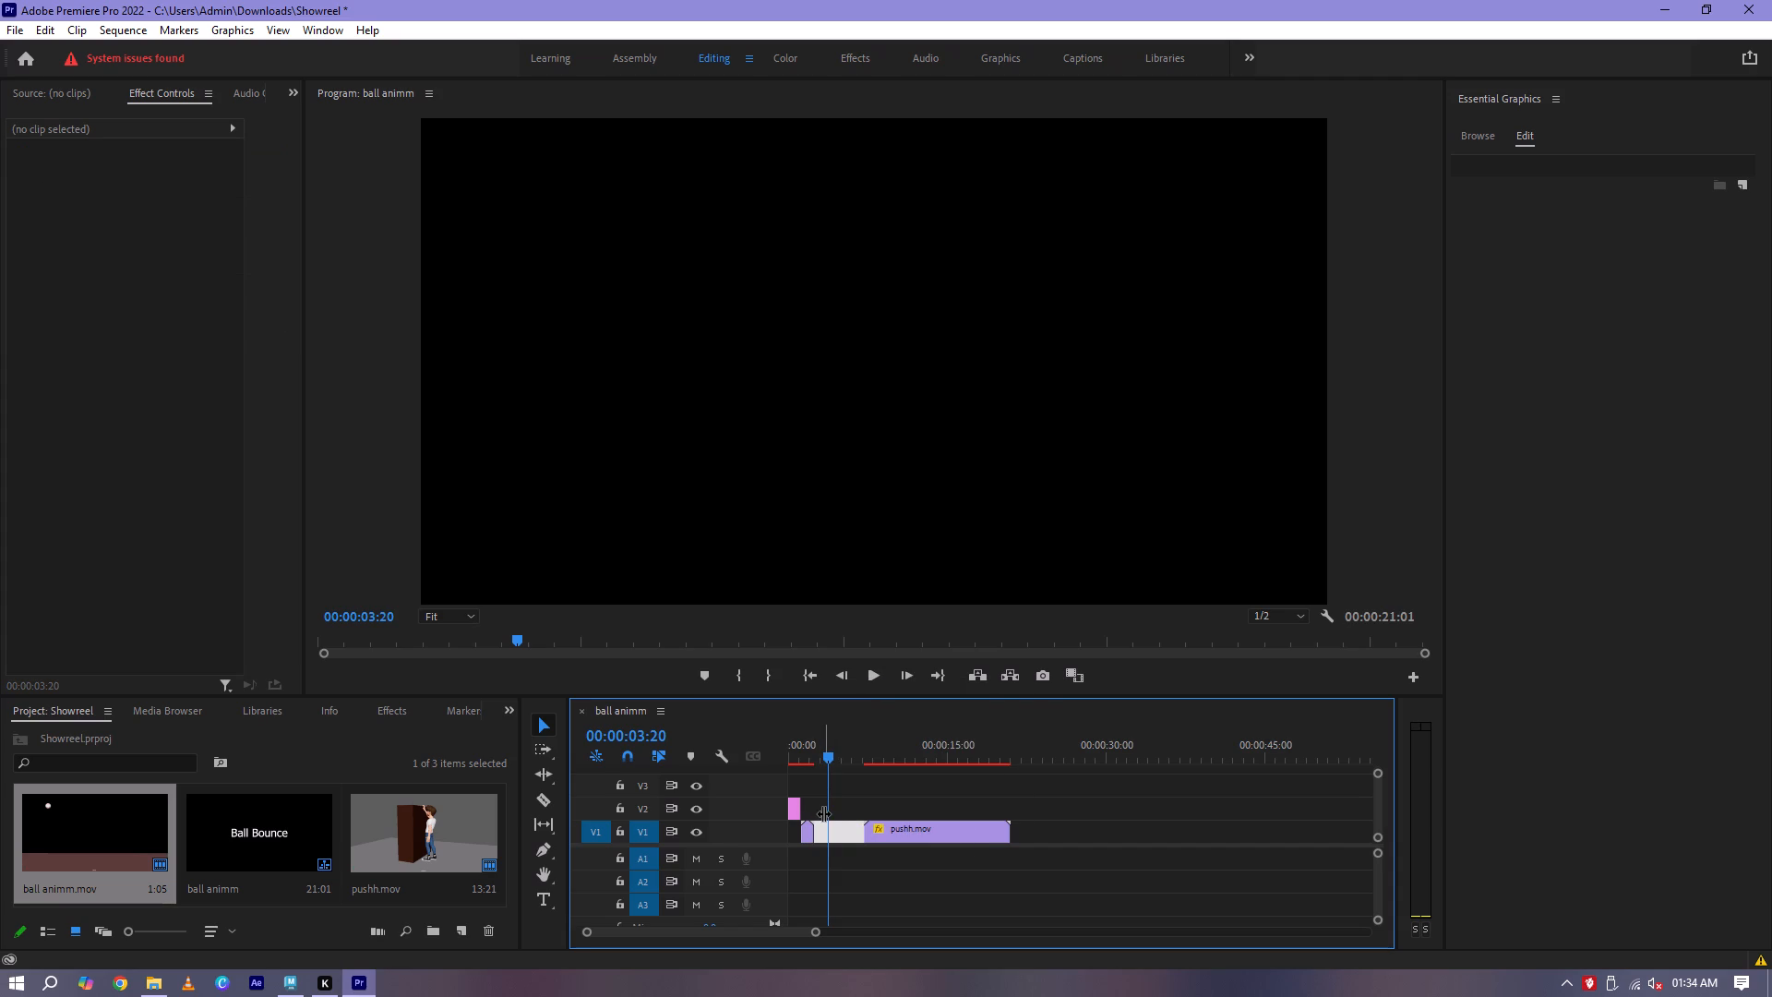
{"action": "right_click", "coordinate": [821, 803]}
{"action": "left_click", "coordinate": [821, 803]}
{"action": "left_click", "coordinate": [816, 756]}
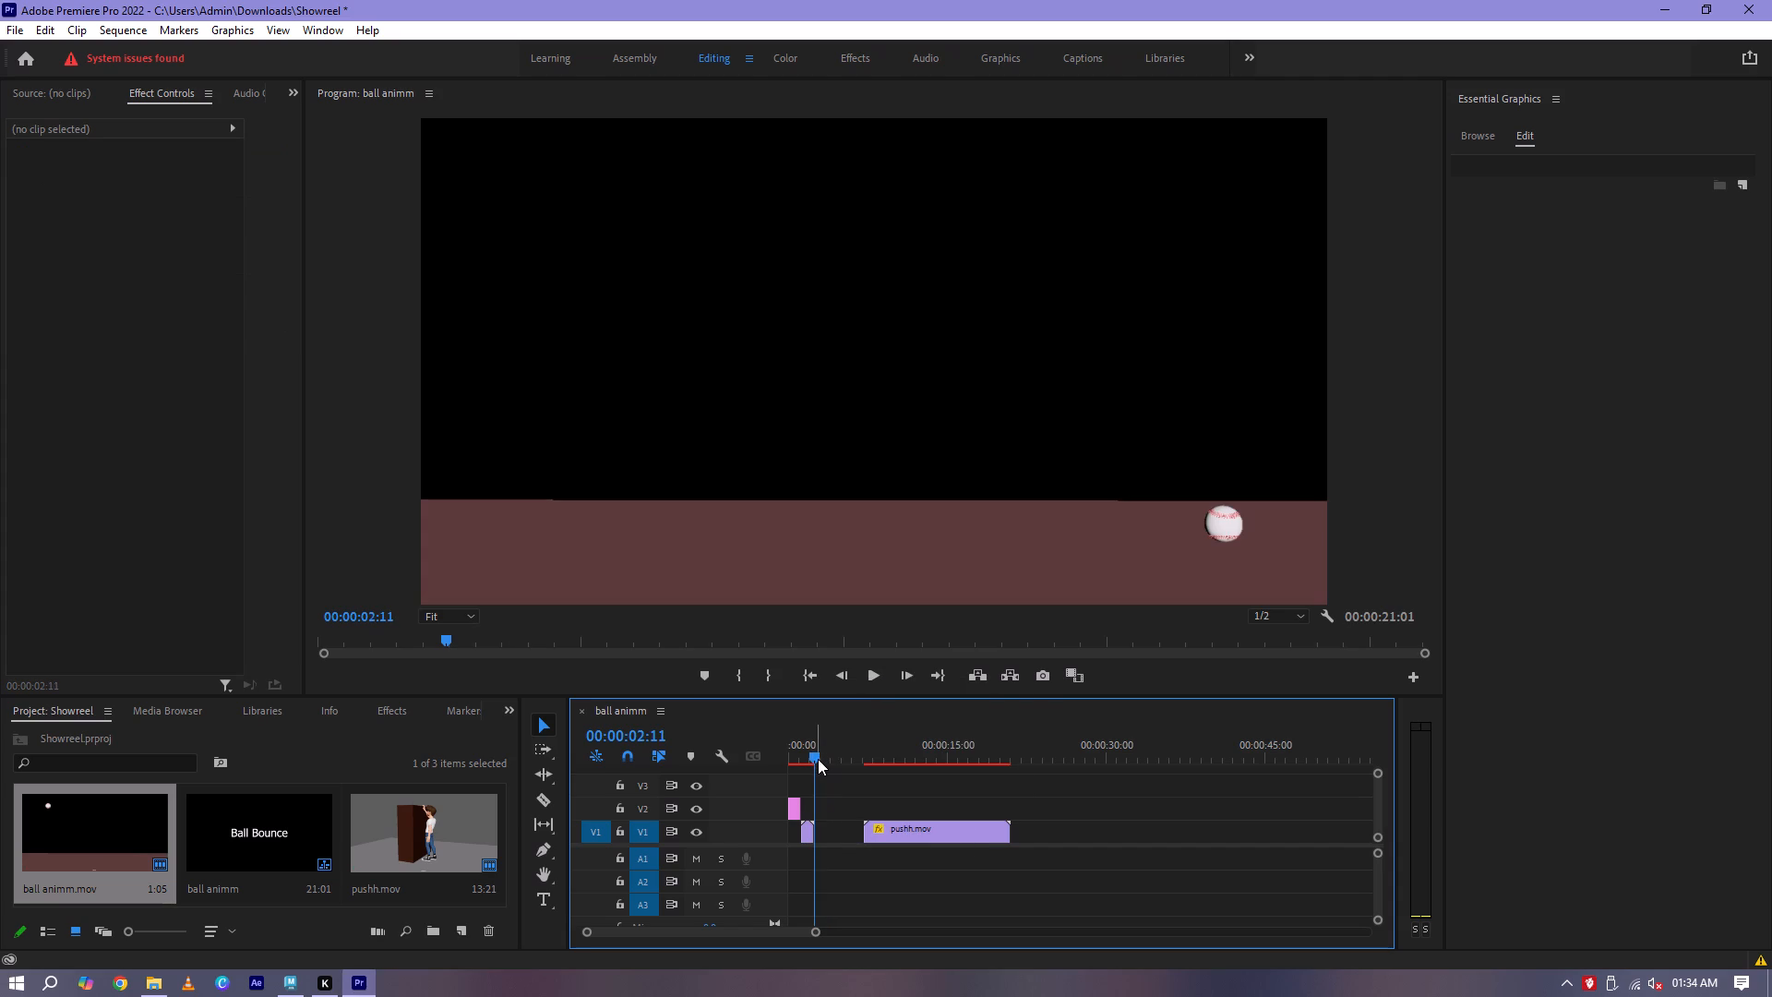
{"action": "key", "text": "ctrl+v"}
Play the sequence across the join between the two ball clips to review the repeated bounce.
{"action": "left_click", "coordinate": [812, 754]}
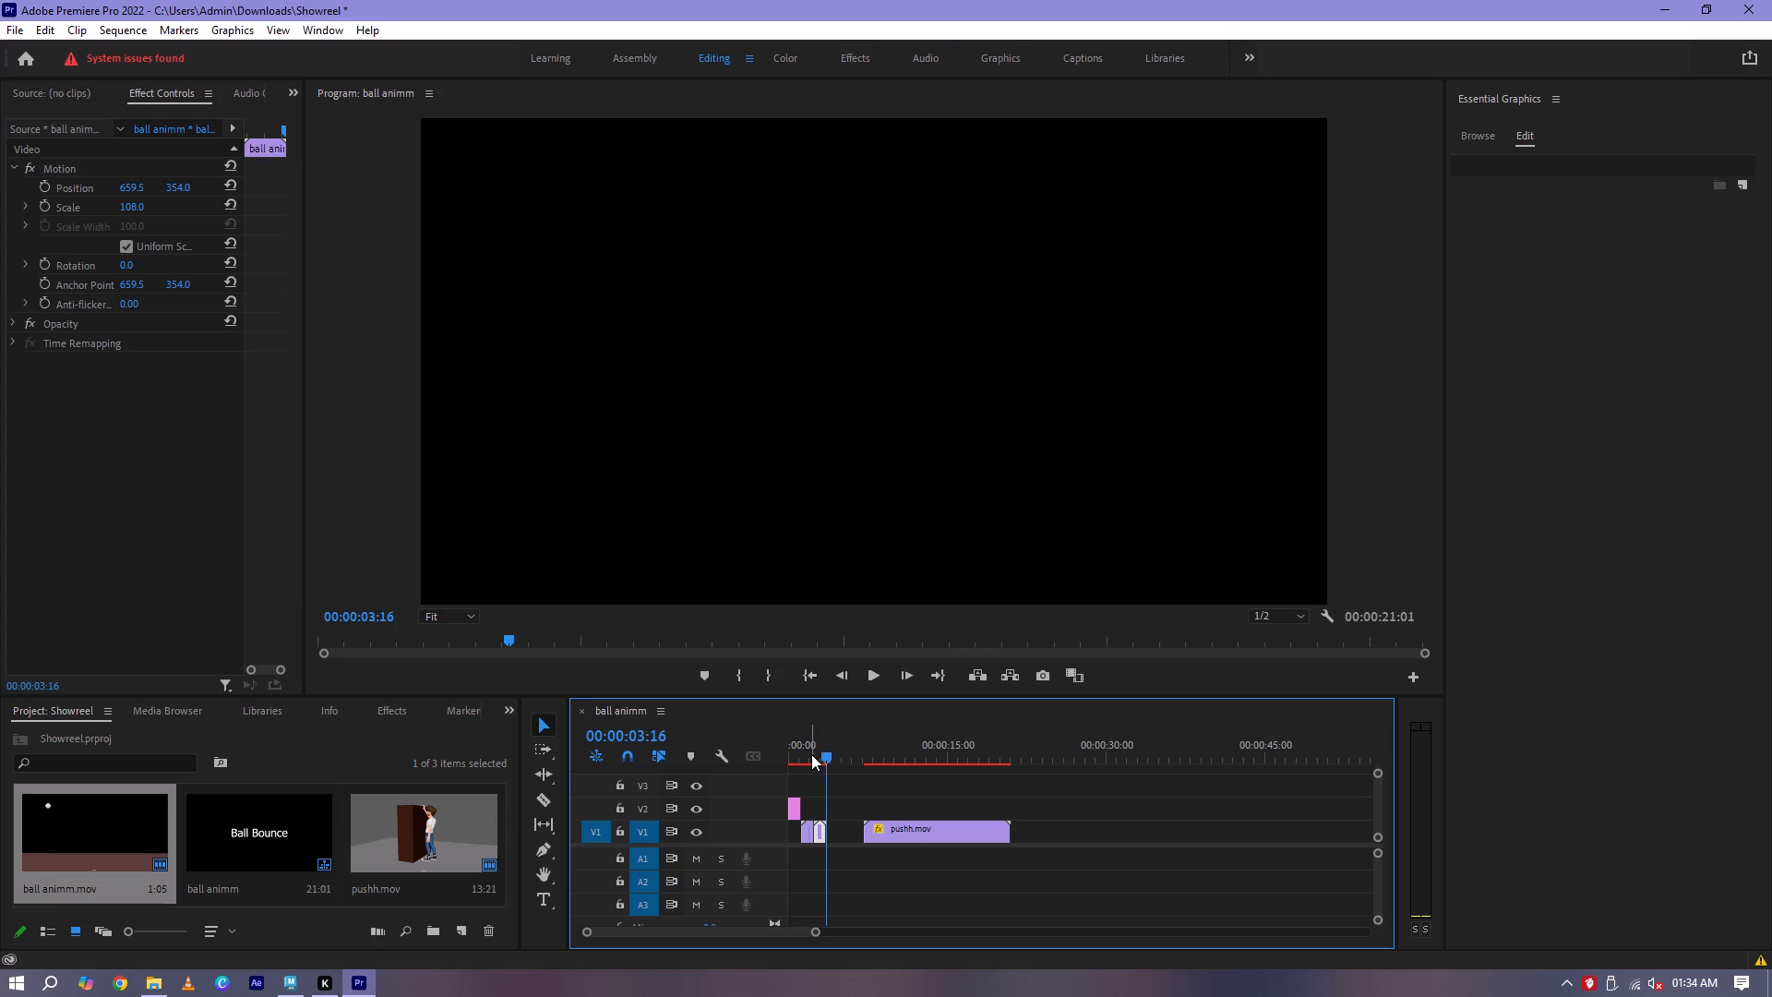
{"action": "key", "text": "space"}
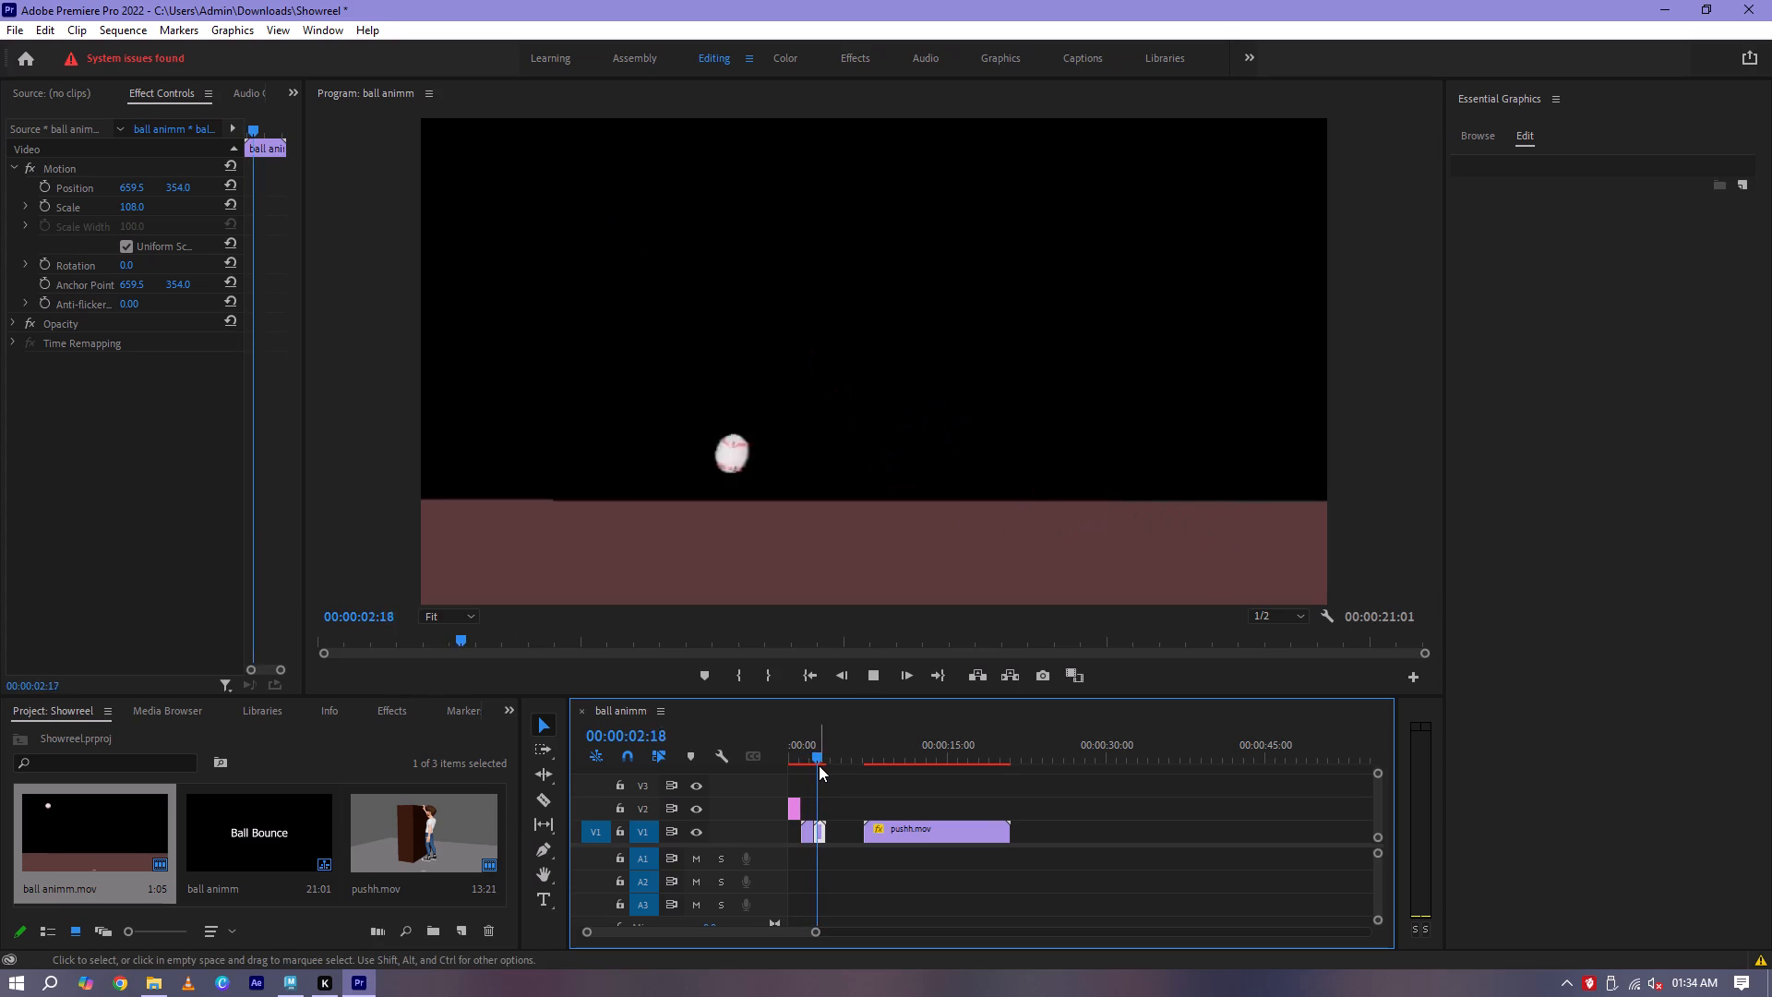
{"action": "key", "text": "space"}
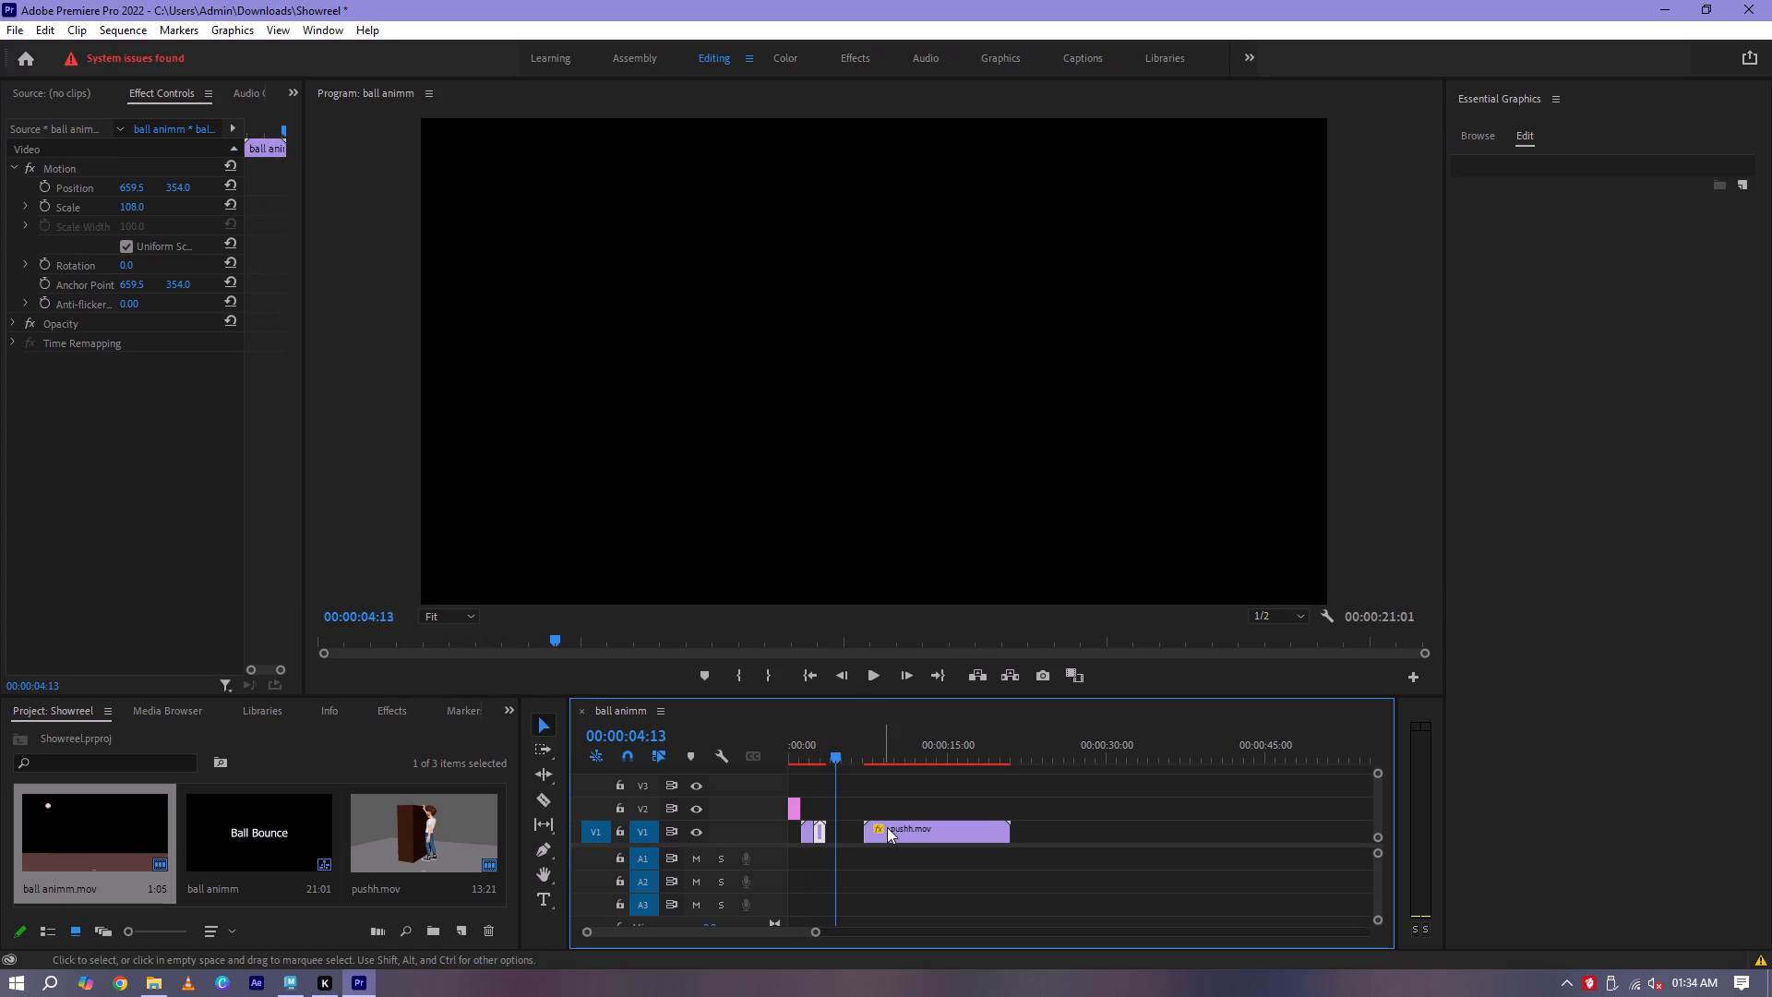
Duplicate the Ball Bounce title and place the copy on V2, starting where the second ball clip ends at 00:00:03:16.
{"action": "left_click", "coordinate": [793, 811]}
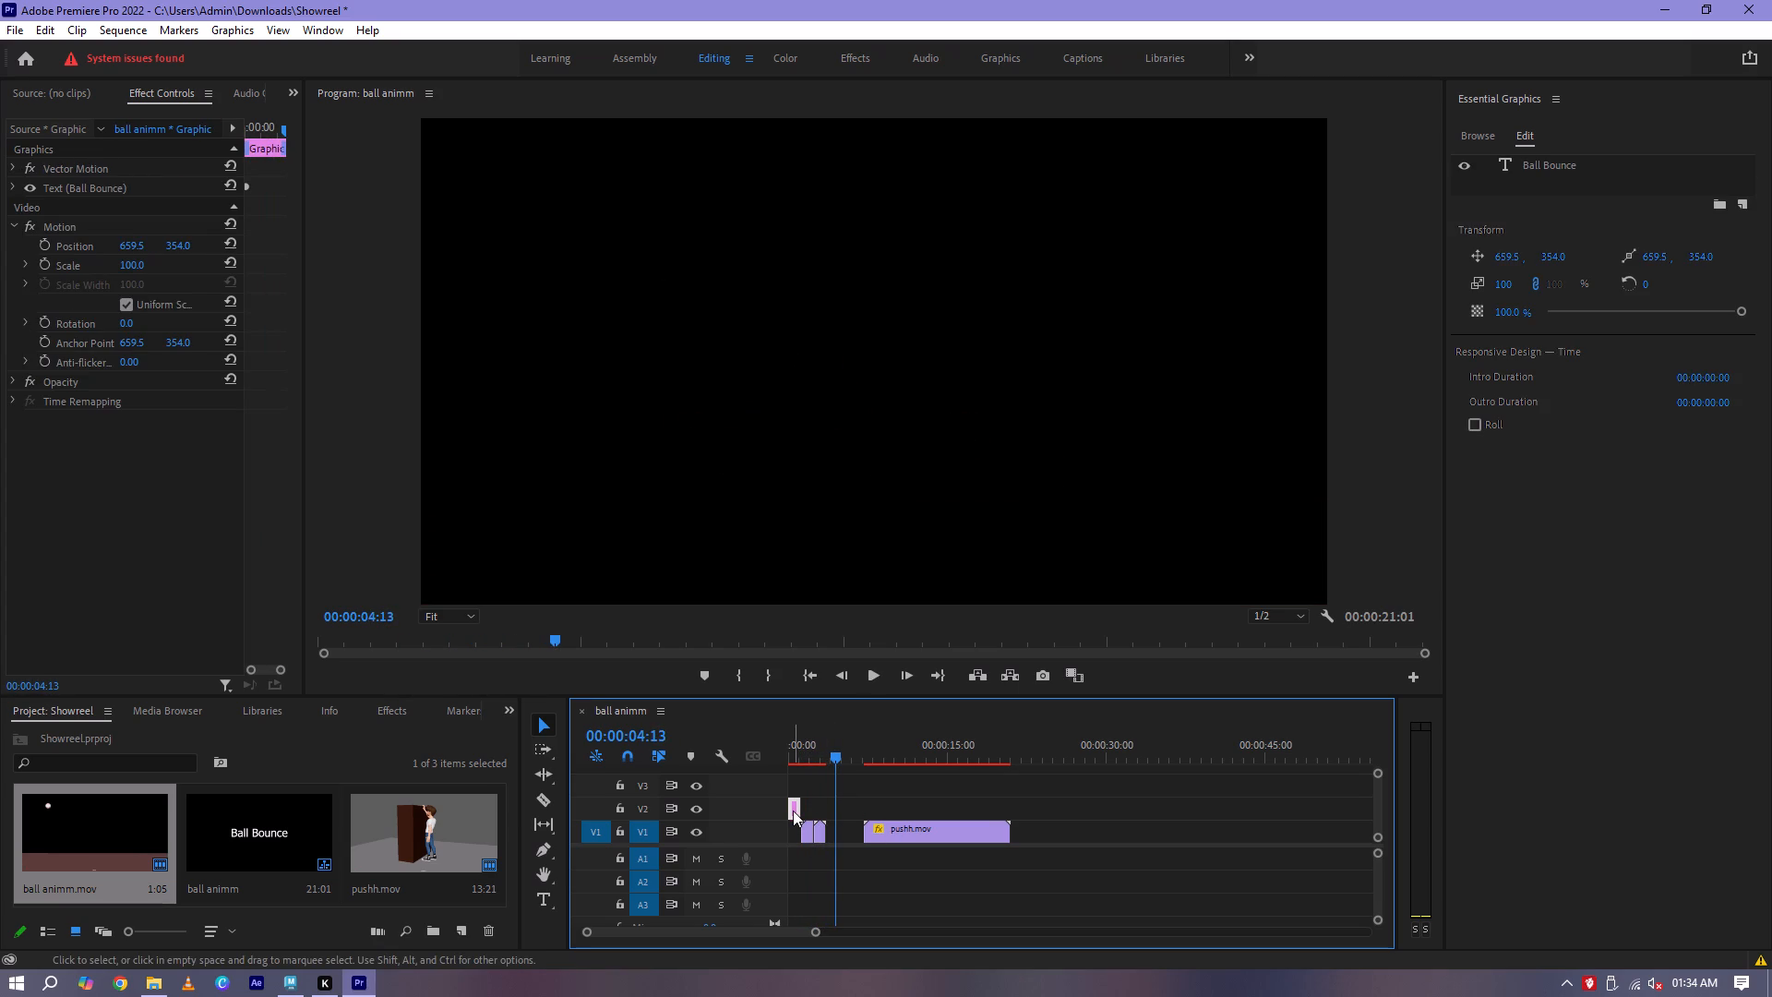
{"action": "key", "text": "ctrl+c"}
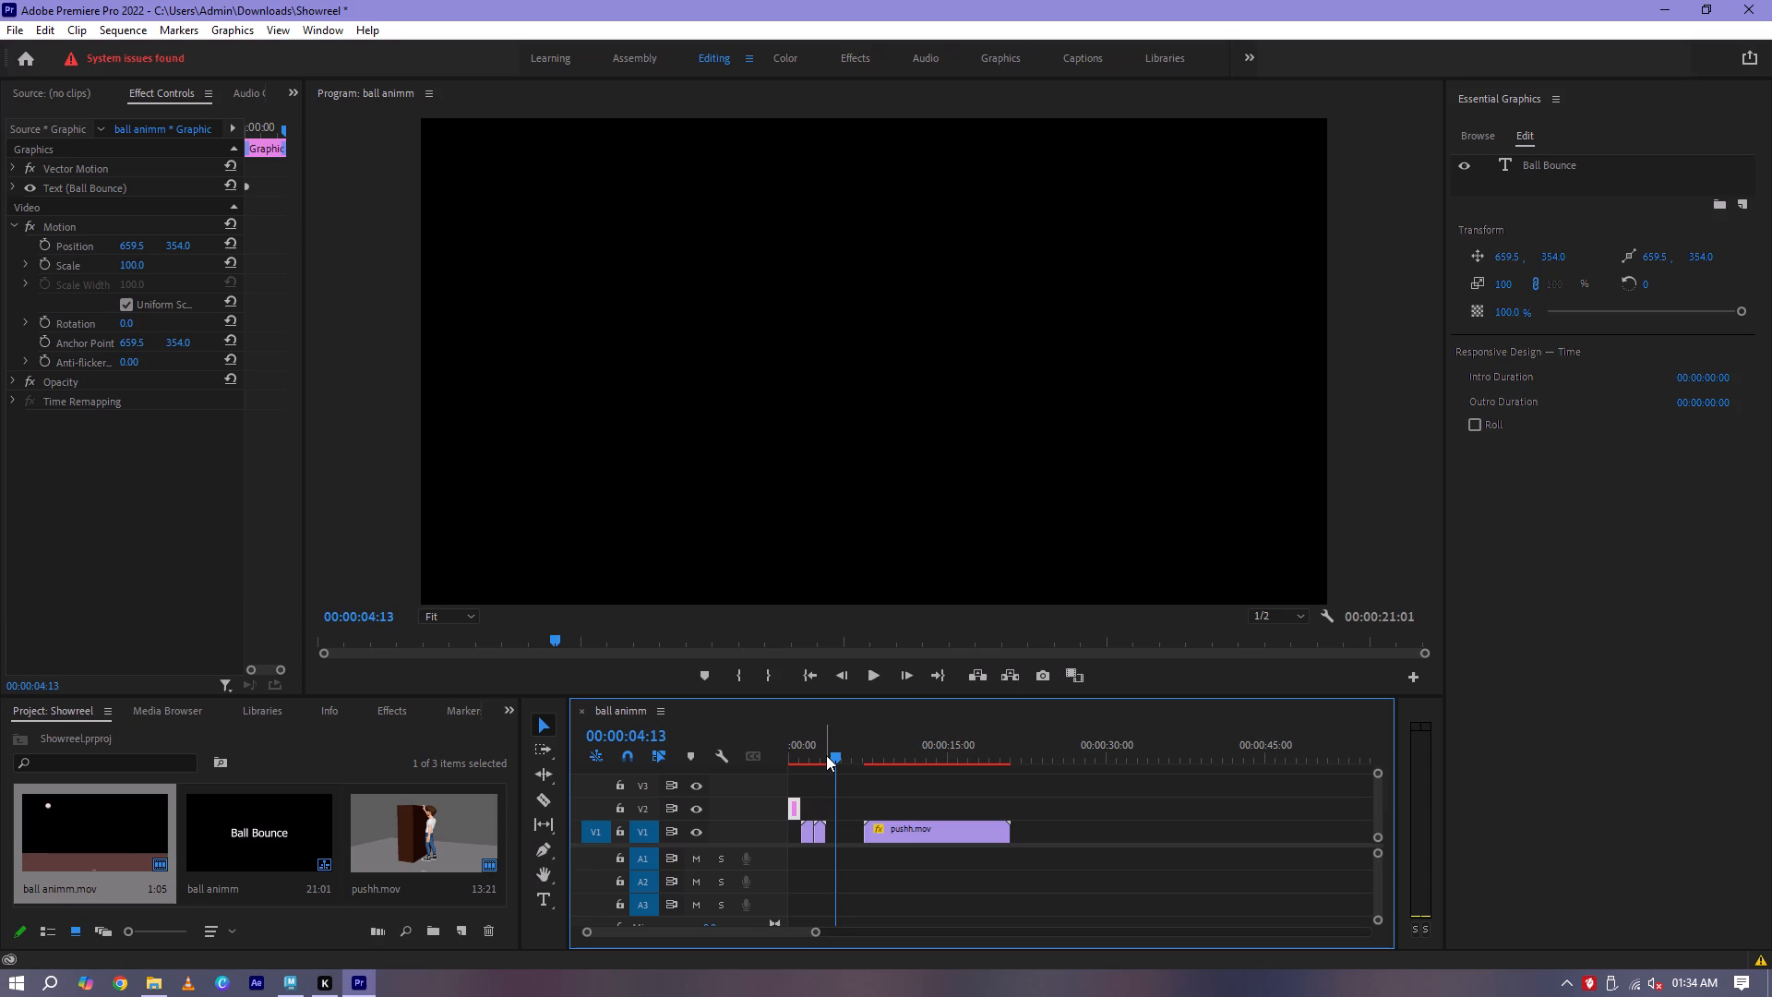
{"action": "key", "text": "ctrl+v"}
{"action": "left_click_drag", "start_coordinate": [843, 831], "coordinate": [833, 828]}
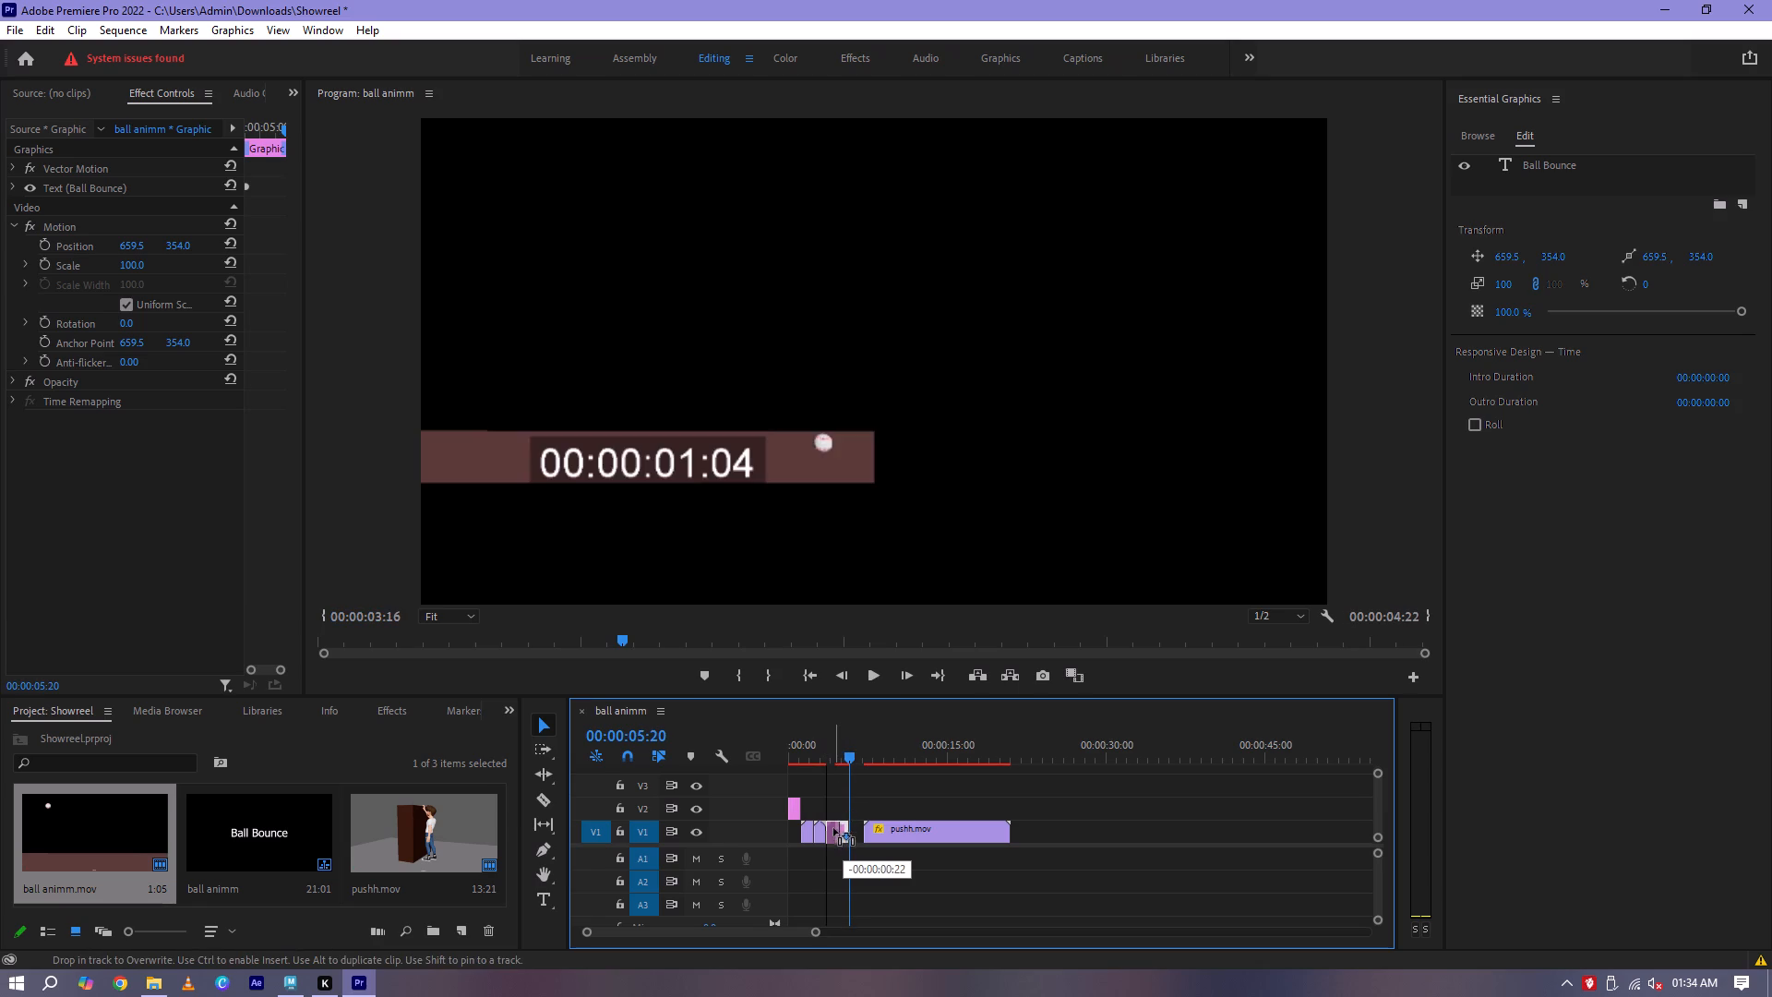
{"action": "left_click_drag", "start_coordinate": [833, 828], "coordinate": [833, 817]}
{"action": "left_click", "coordinate": [829, 811]}
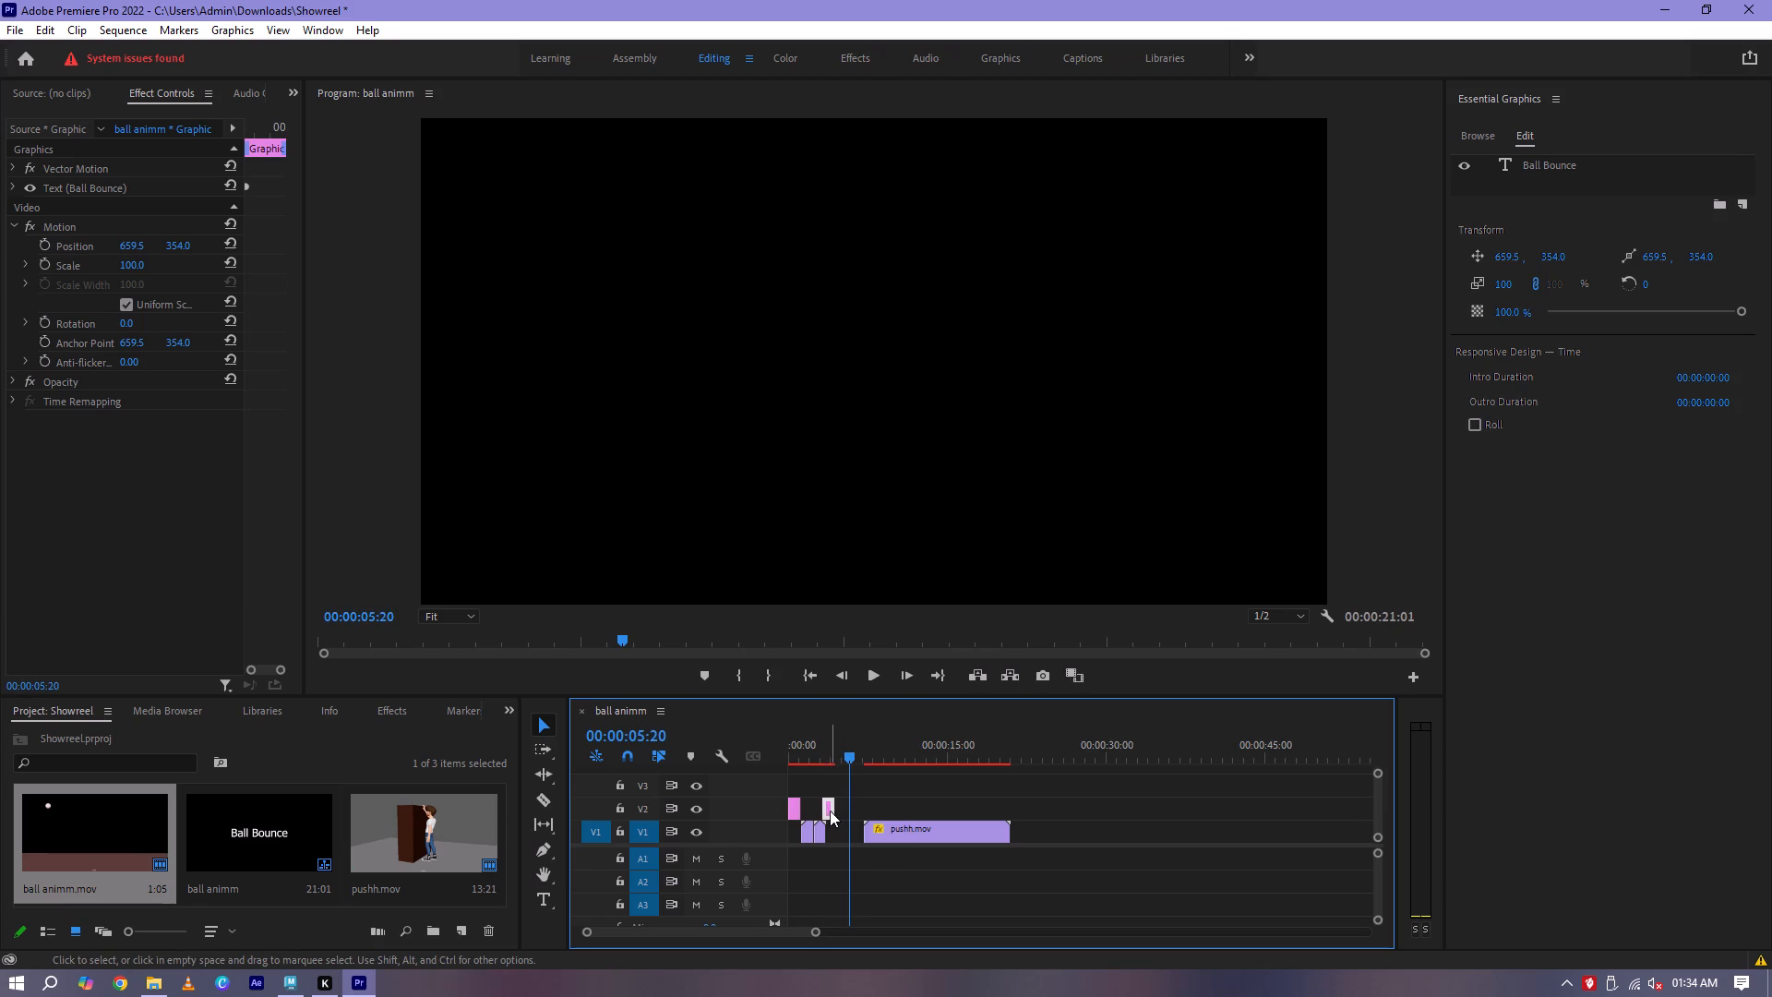
Replace the text of the duplicated title with "Push Anim".
{"action": "left_click", "coordinate": [832, 751]}
{"action": "left_click", "coordinate": [851, 349]}
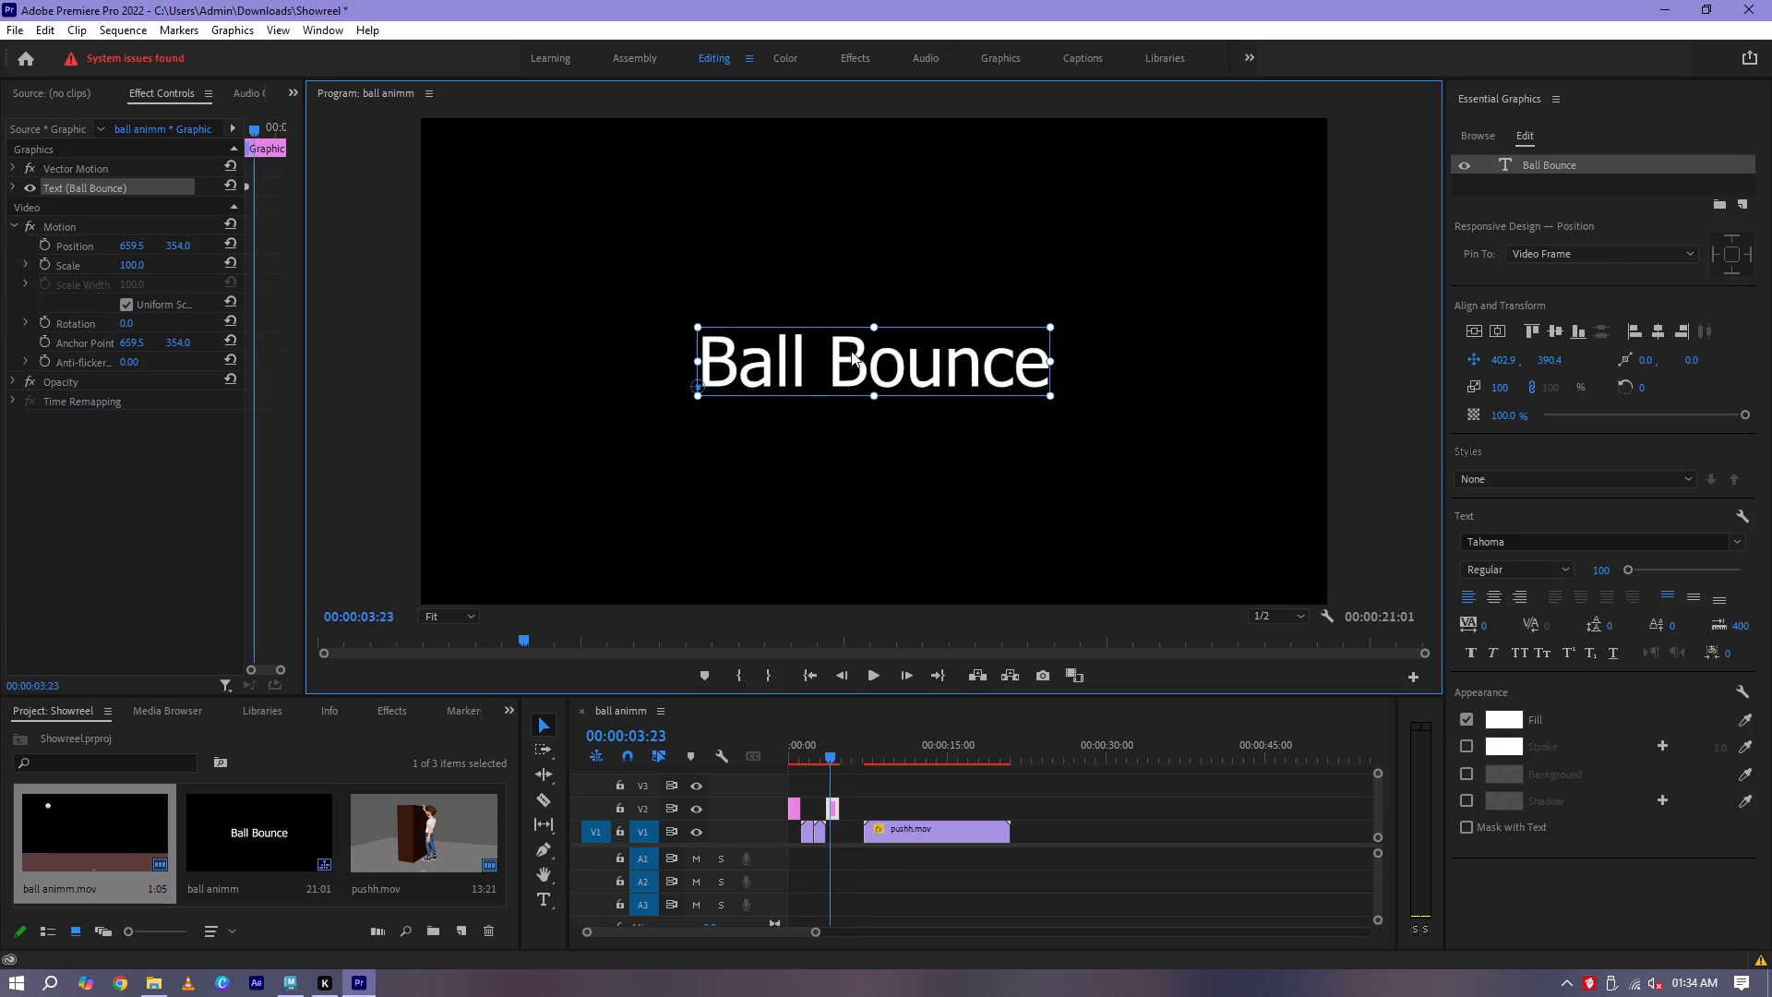
{"action": "left_click", "coordinate": [851, 354]}
{"action": "key", "text": "t"}
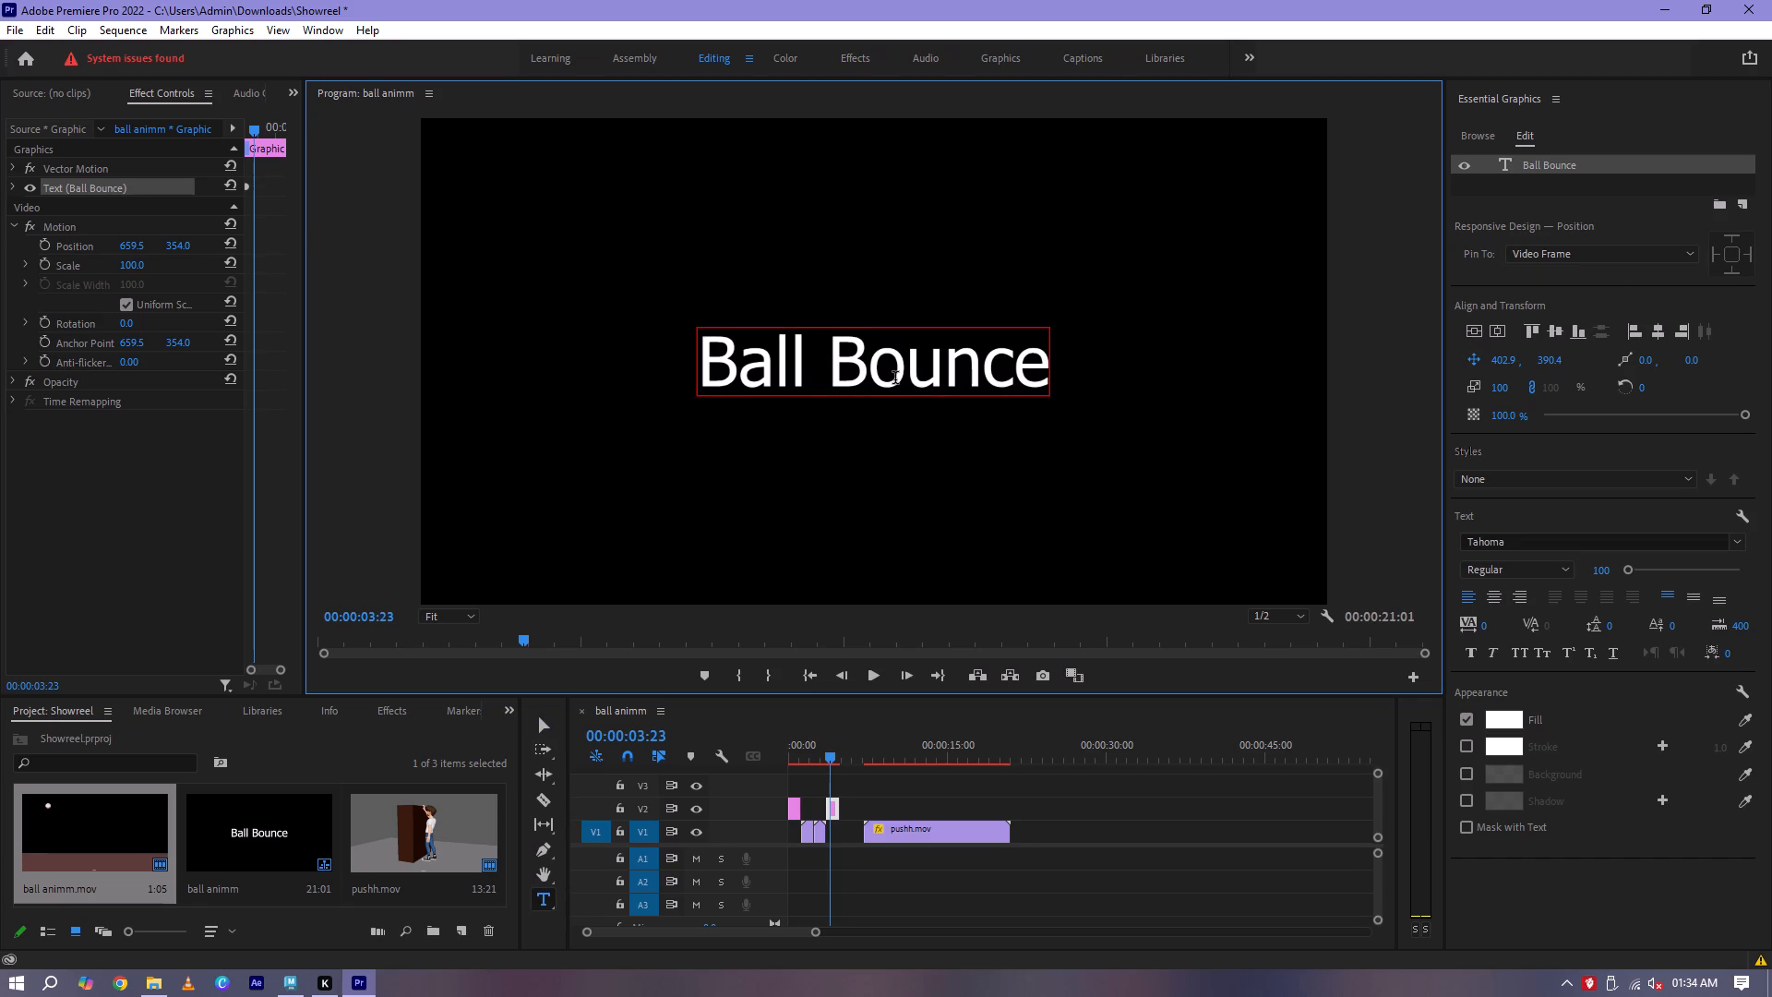
{"action": "left_click", "coordinate": [895, 379]}
{"action": "left_click_drag", "start_coordinate": [1034, 374], "coordinate": [711, 372]}
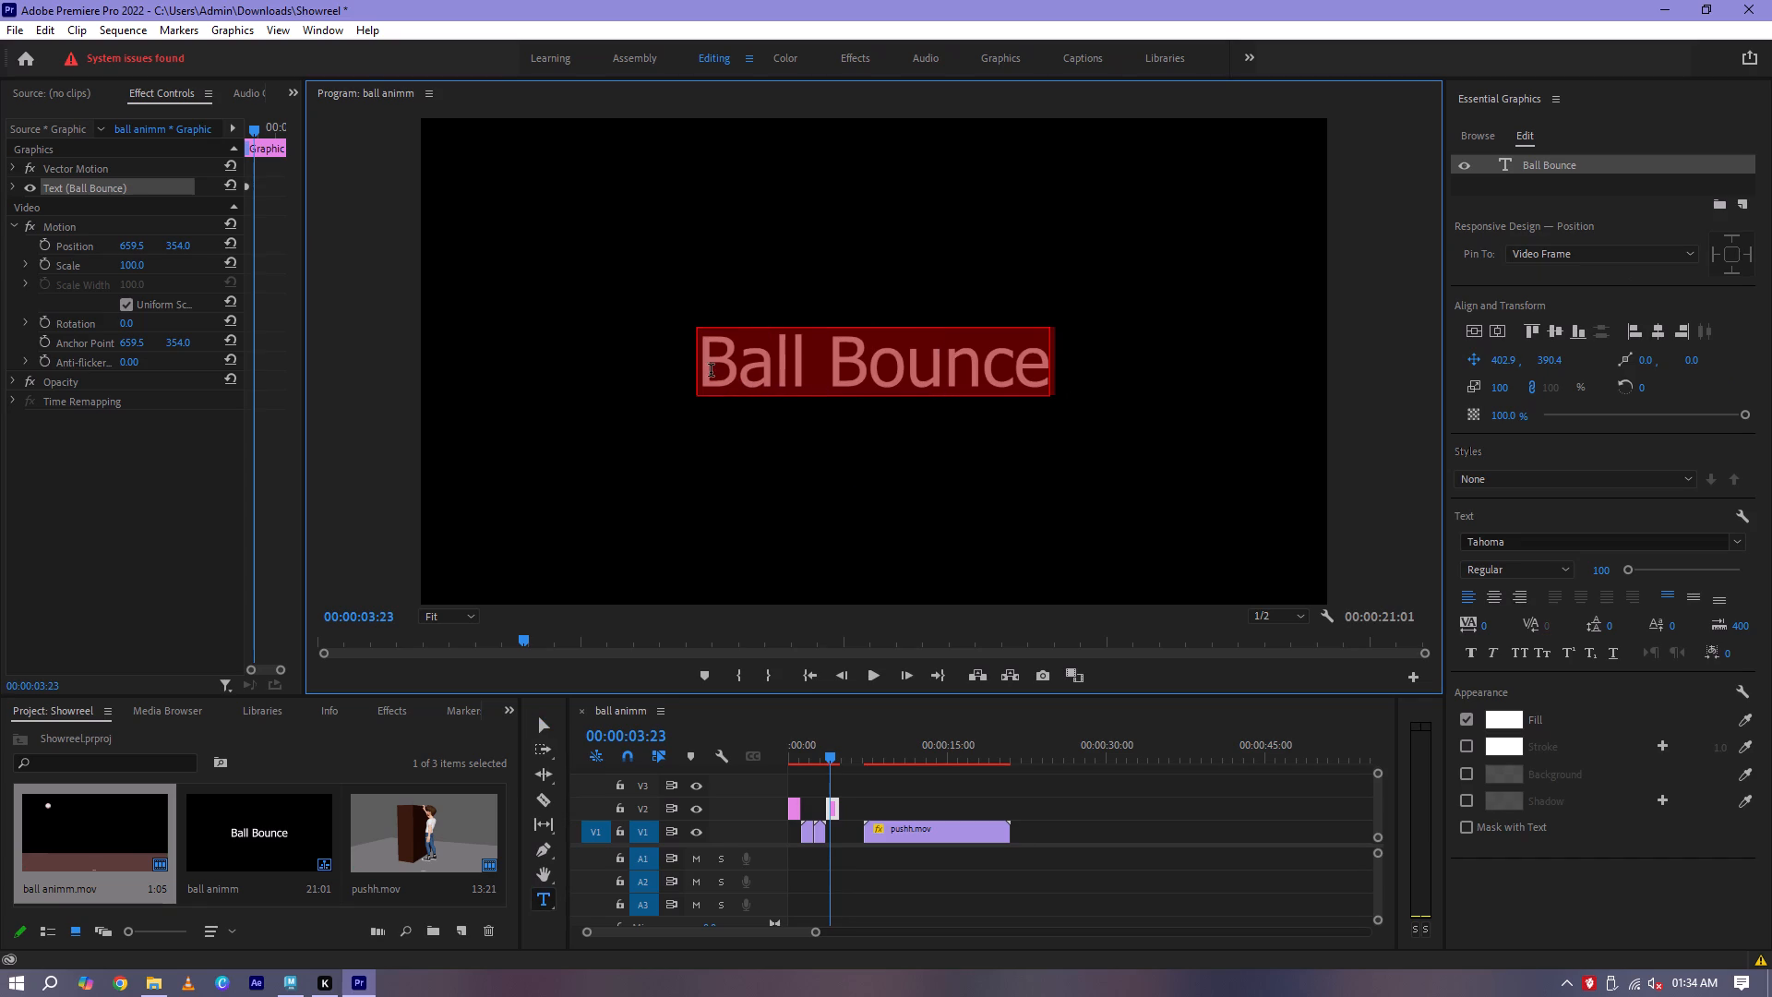
{"action": "type", "text": "Pudh"}
{"action": "key", "text": "BackSpace"}
{"action": "key", "text": "BackSpace"}
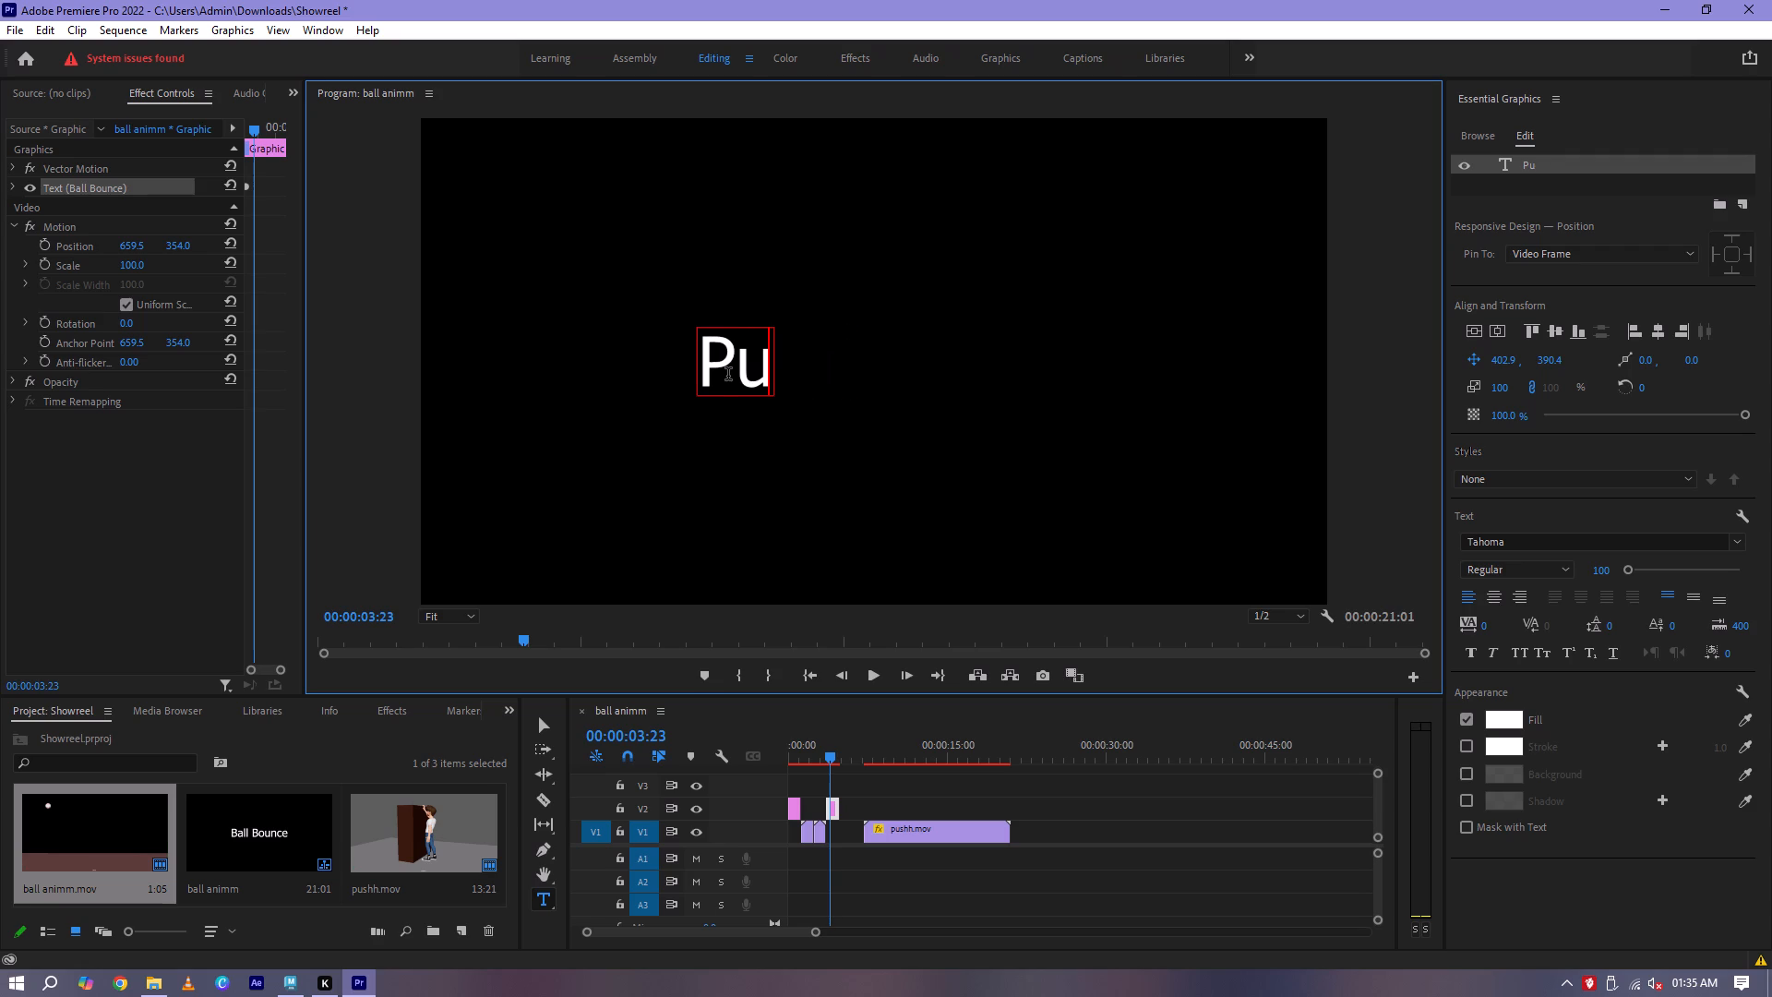
{"action": "type", "text": "sh"}
{"action": "key", "text": "space"}
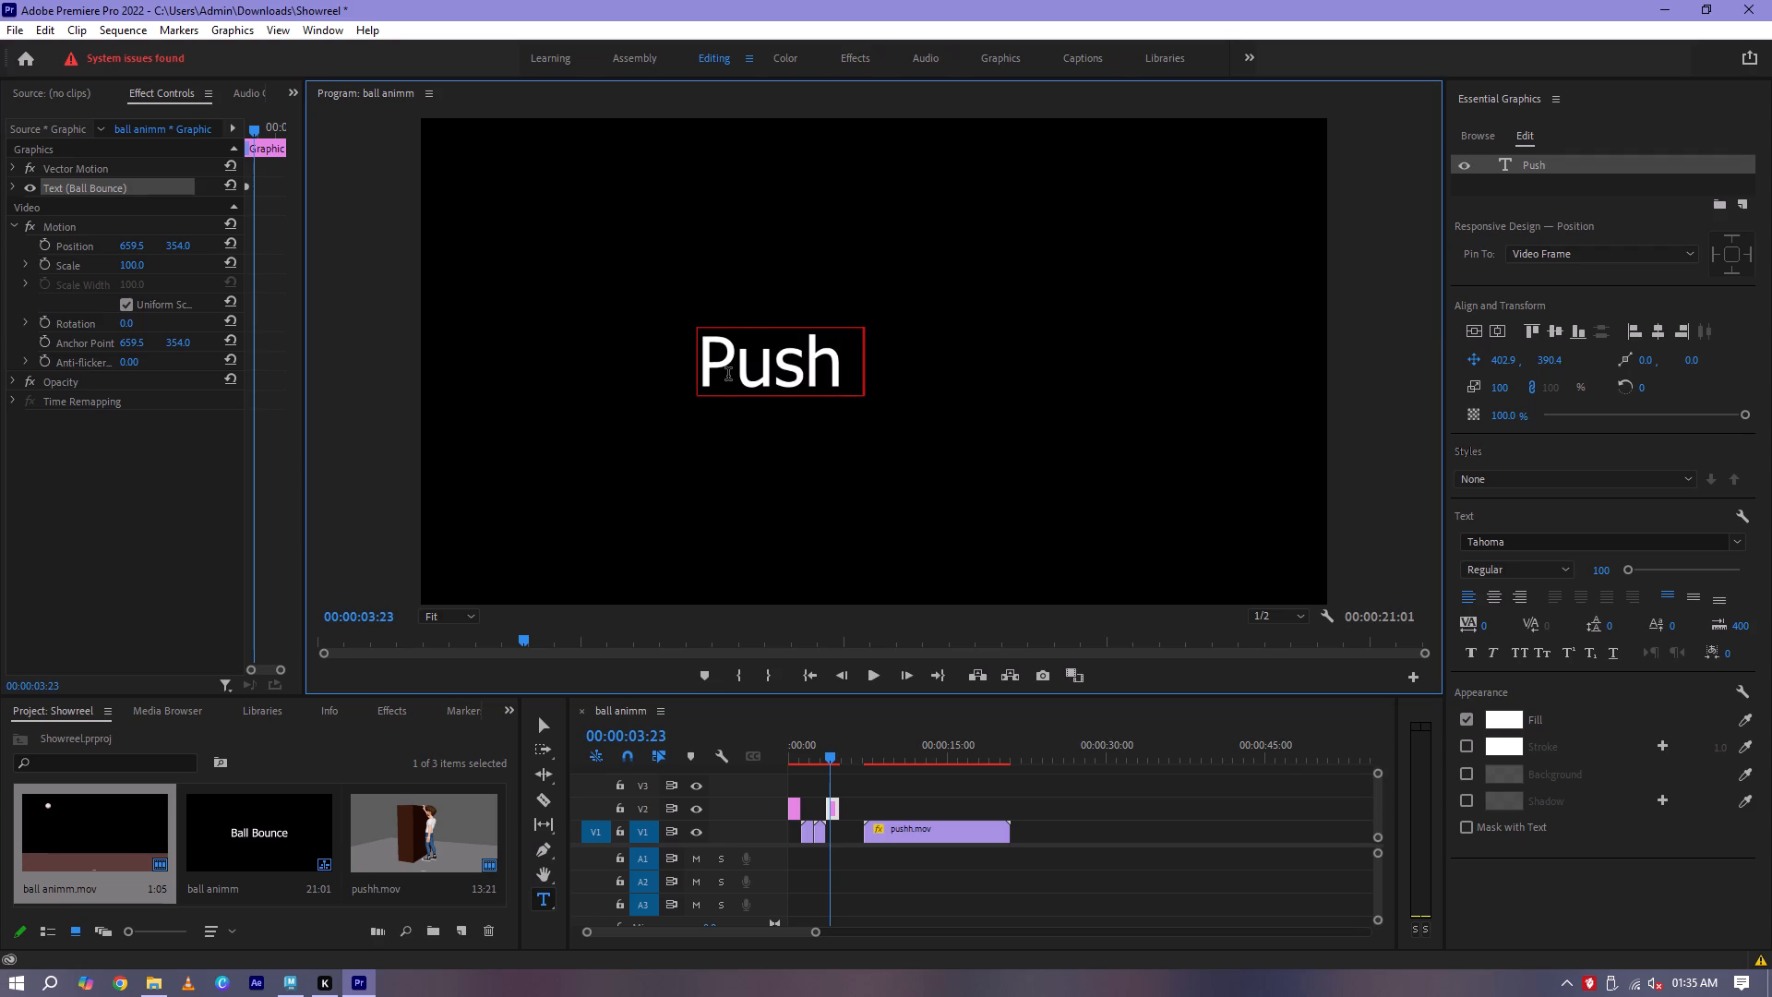
{"action": "key", "text": "shift+p"}
{"action": "type", "text": "ull"}
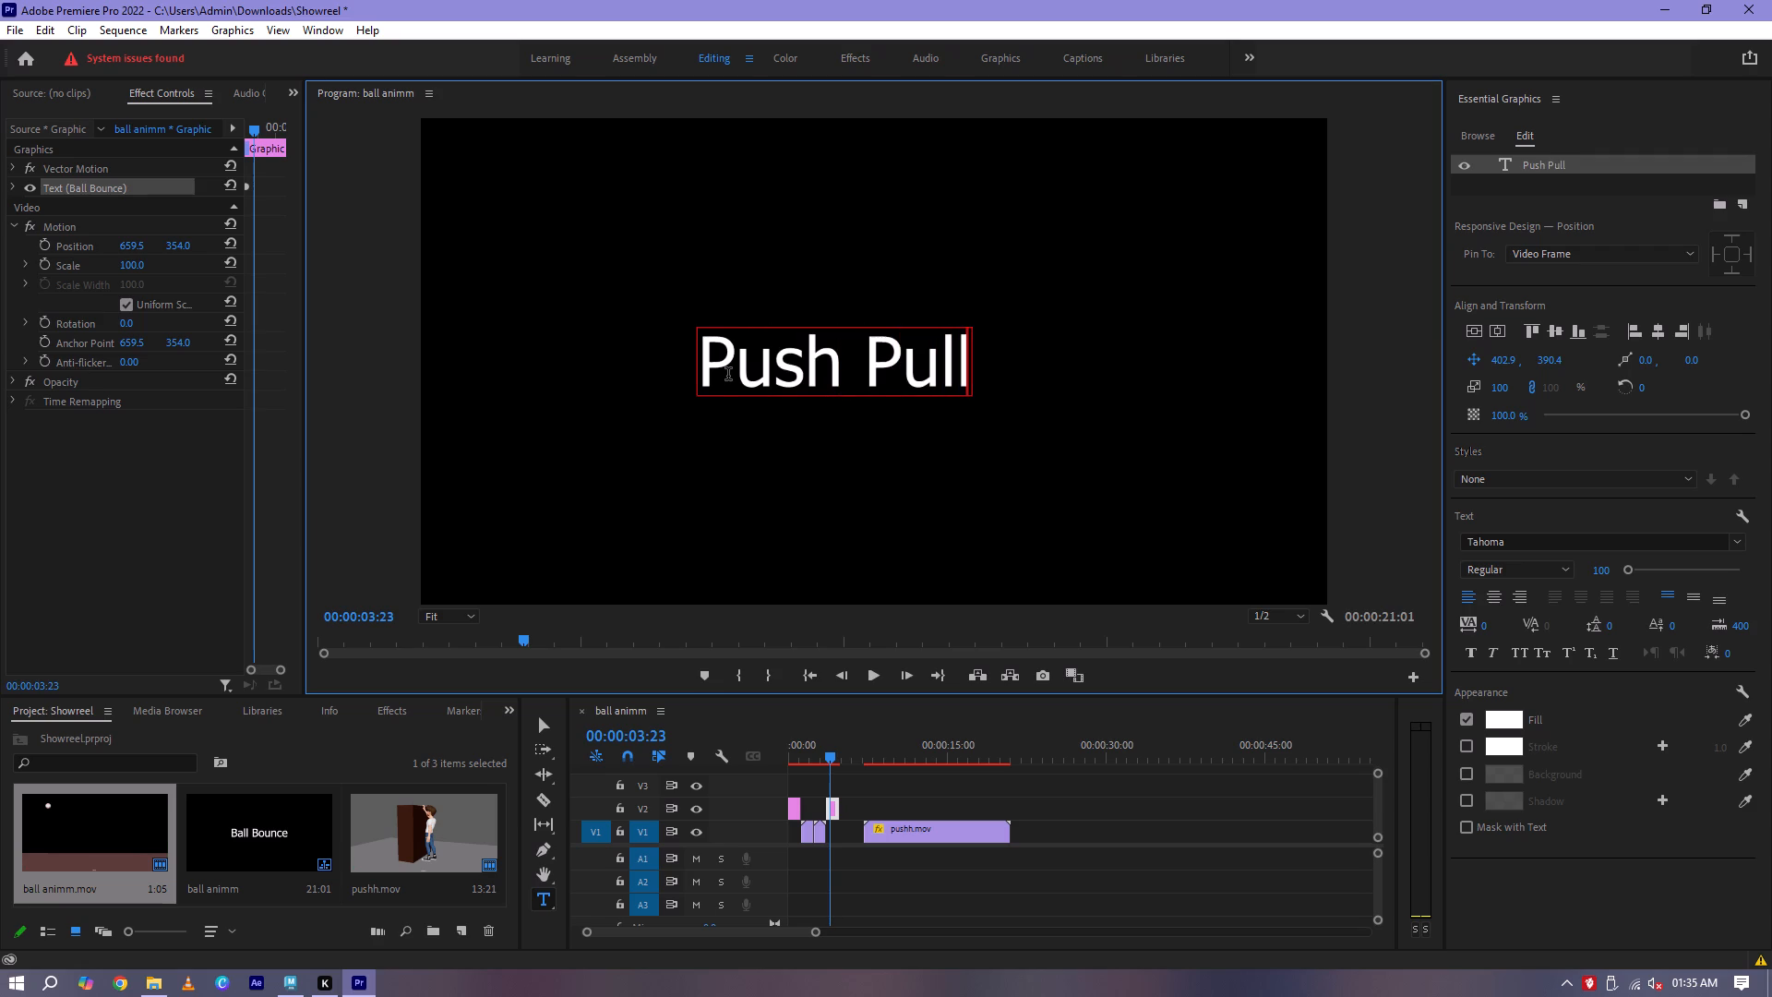
{"action": "key", "text": "BackSpace"}
{"action": "key", "text": "BackSpace"}
{"action": "key", "text": "BackSpace"}
{"action": "key", "text": "BackSpace"}
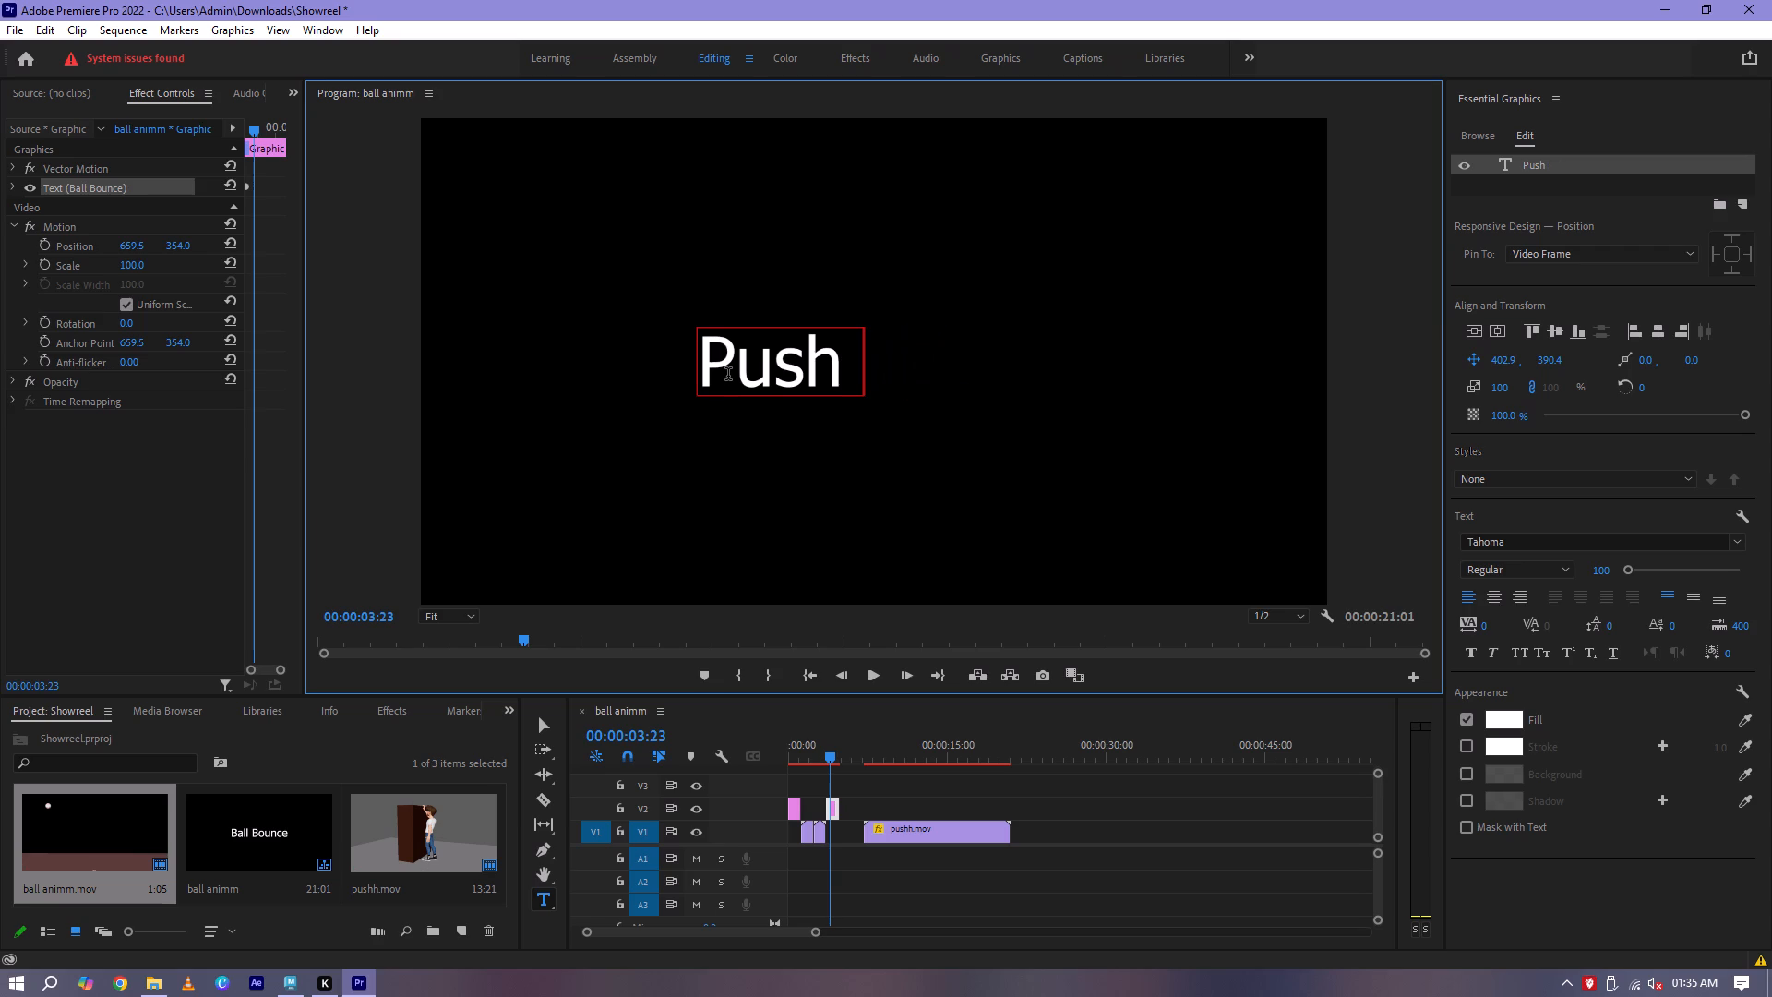
{"action": "type", "text": "Anim"}
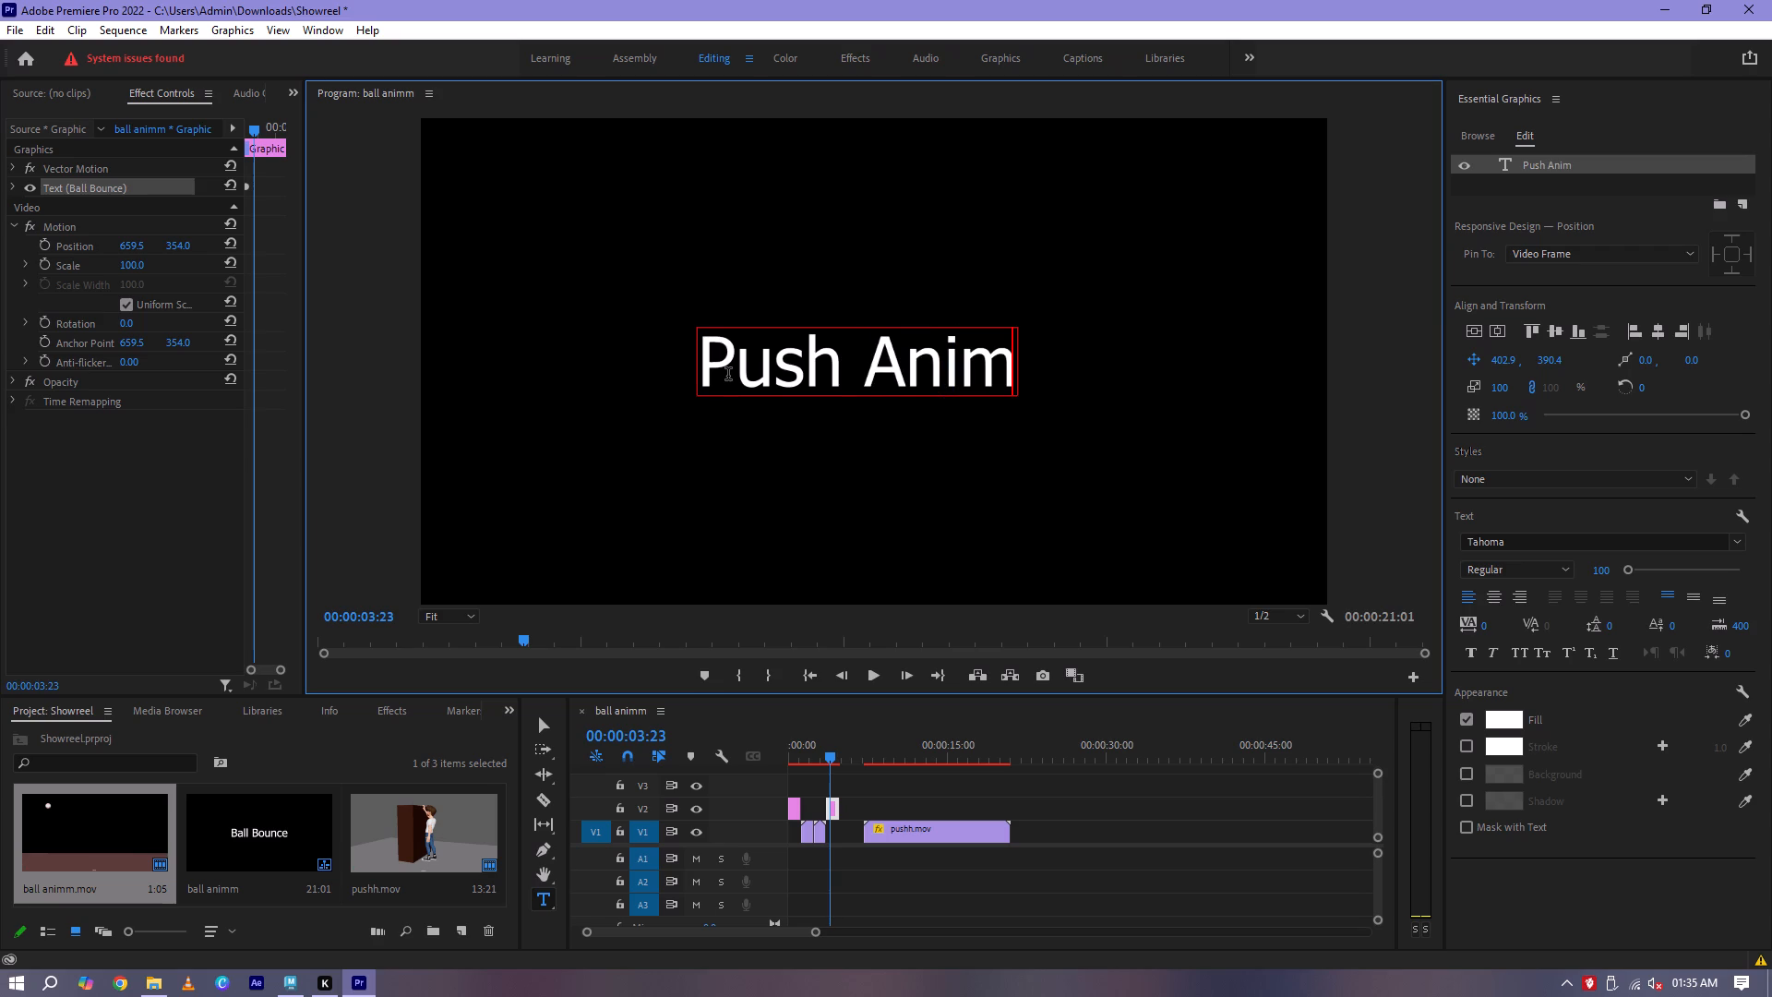
Play the sequence from its start to review both titles and the repeated ball clips.
{"action": "left_click", "coordinate": [807, 751]}
{"action": "left_click_drag", "start_coordinate": [797, 754], "coordinate": [790, 754]}
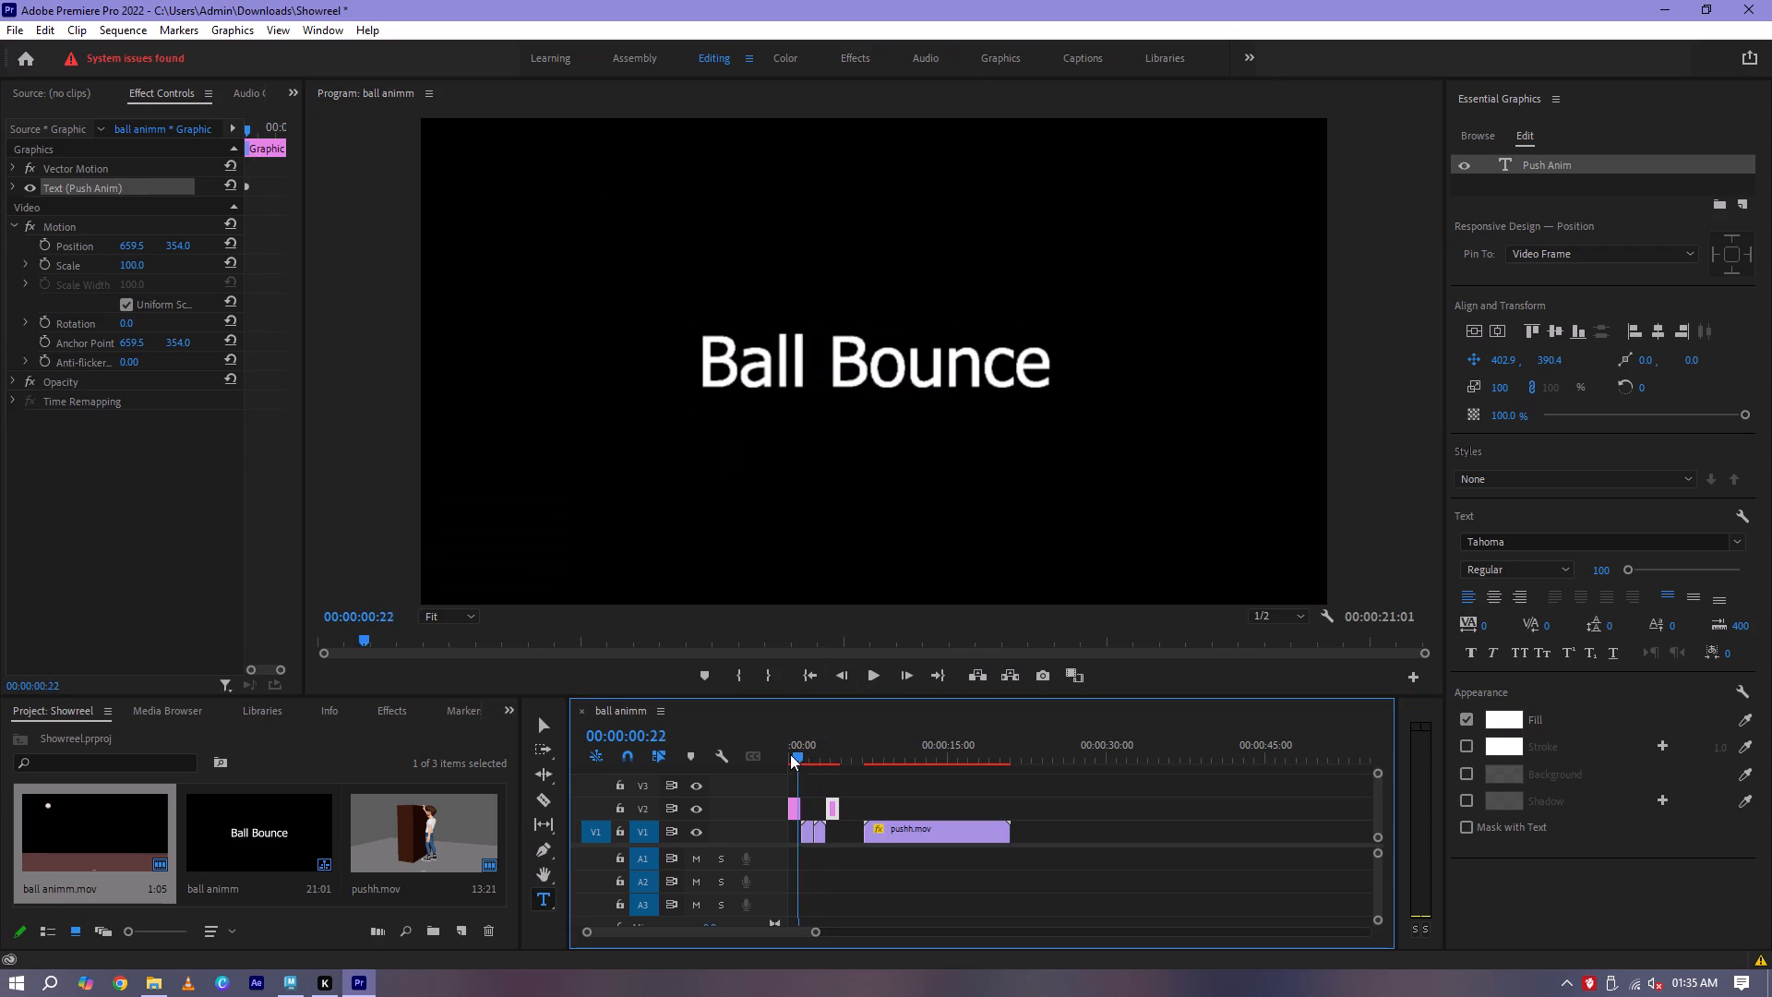
{"action": "left_click_drag", "start_coordinate": [790, 754], "coordinate": [769, 749]}
{"action": "key", "text": "space"}
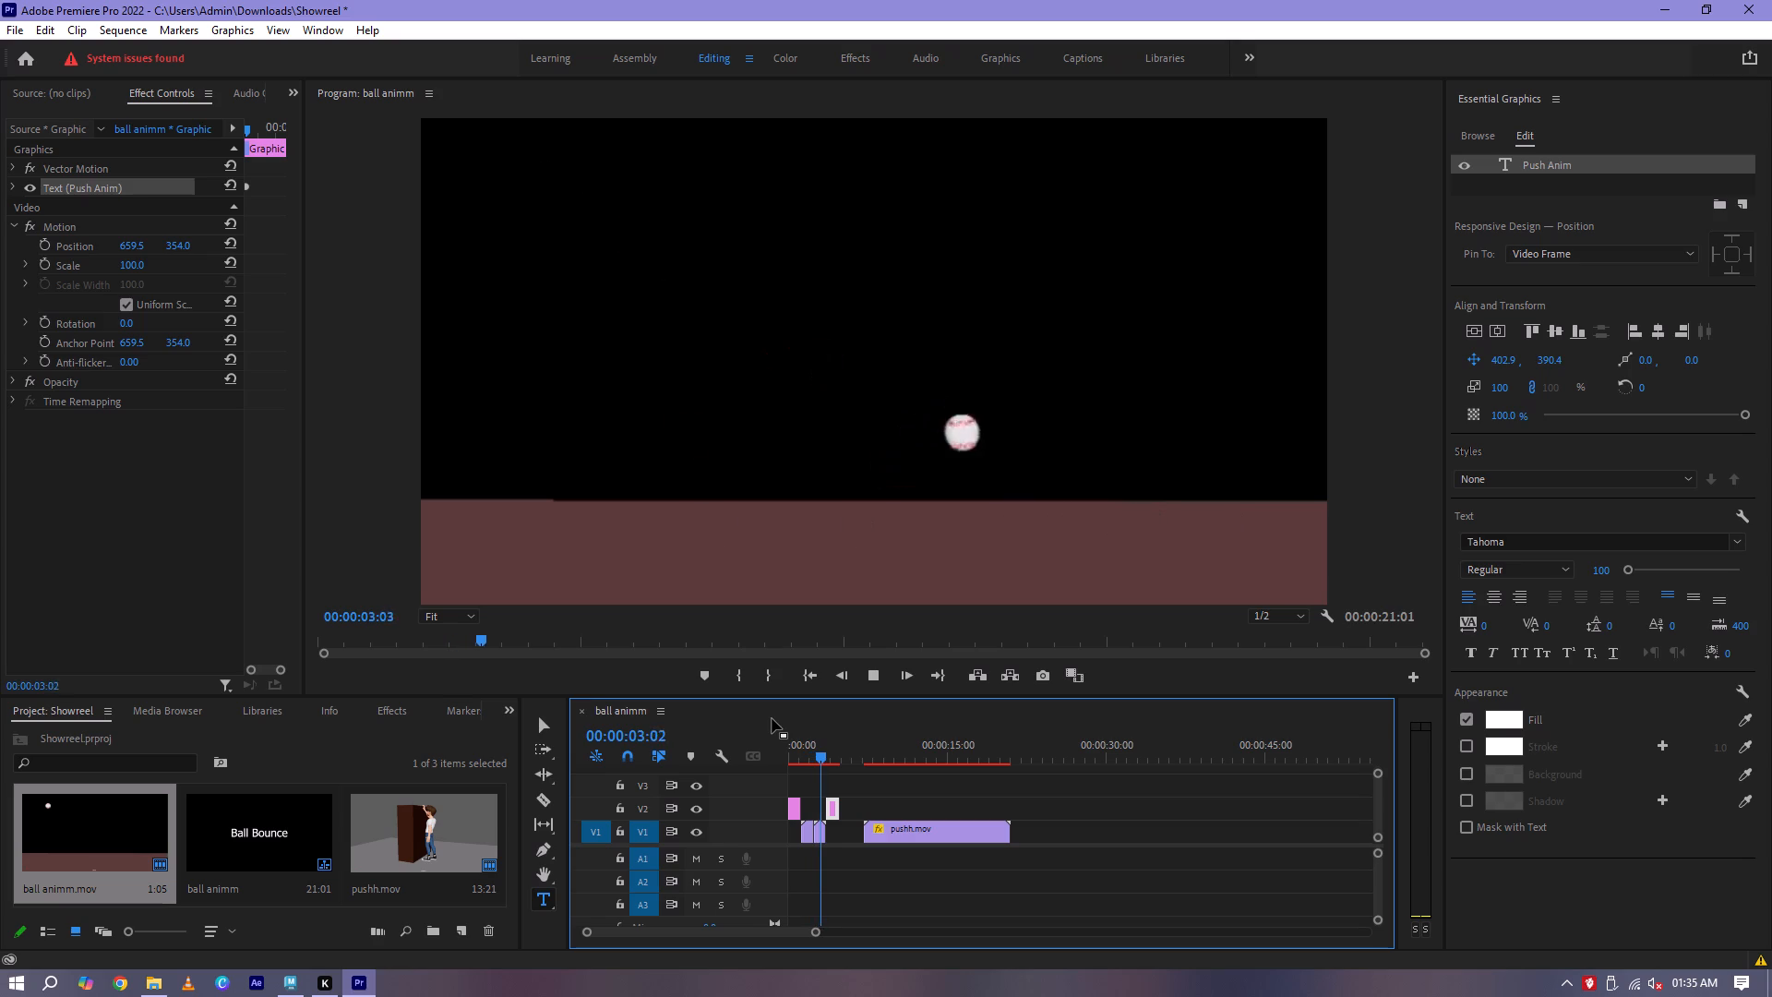
{"action": "key", "text": "space"}
Move pushh.mov earlier on V1 so that it starts directly where the Push Anim title ends.
{"action": "left_click_drag", "start_coordinate": [910, 826], "coordinate": [899, 828]}
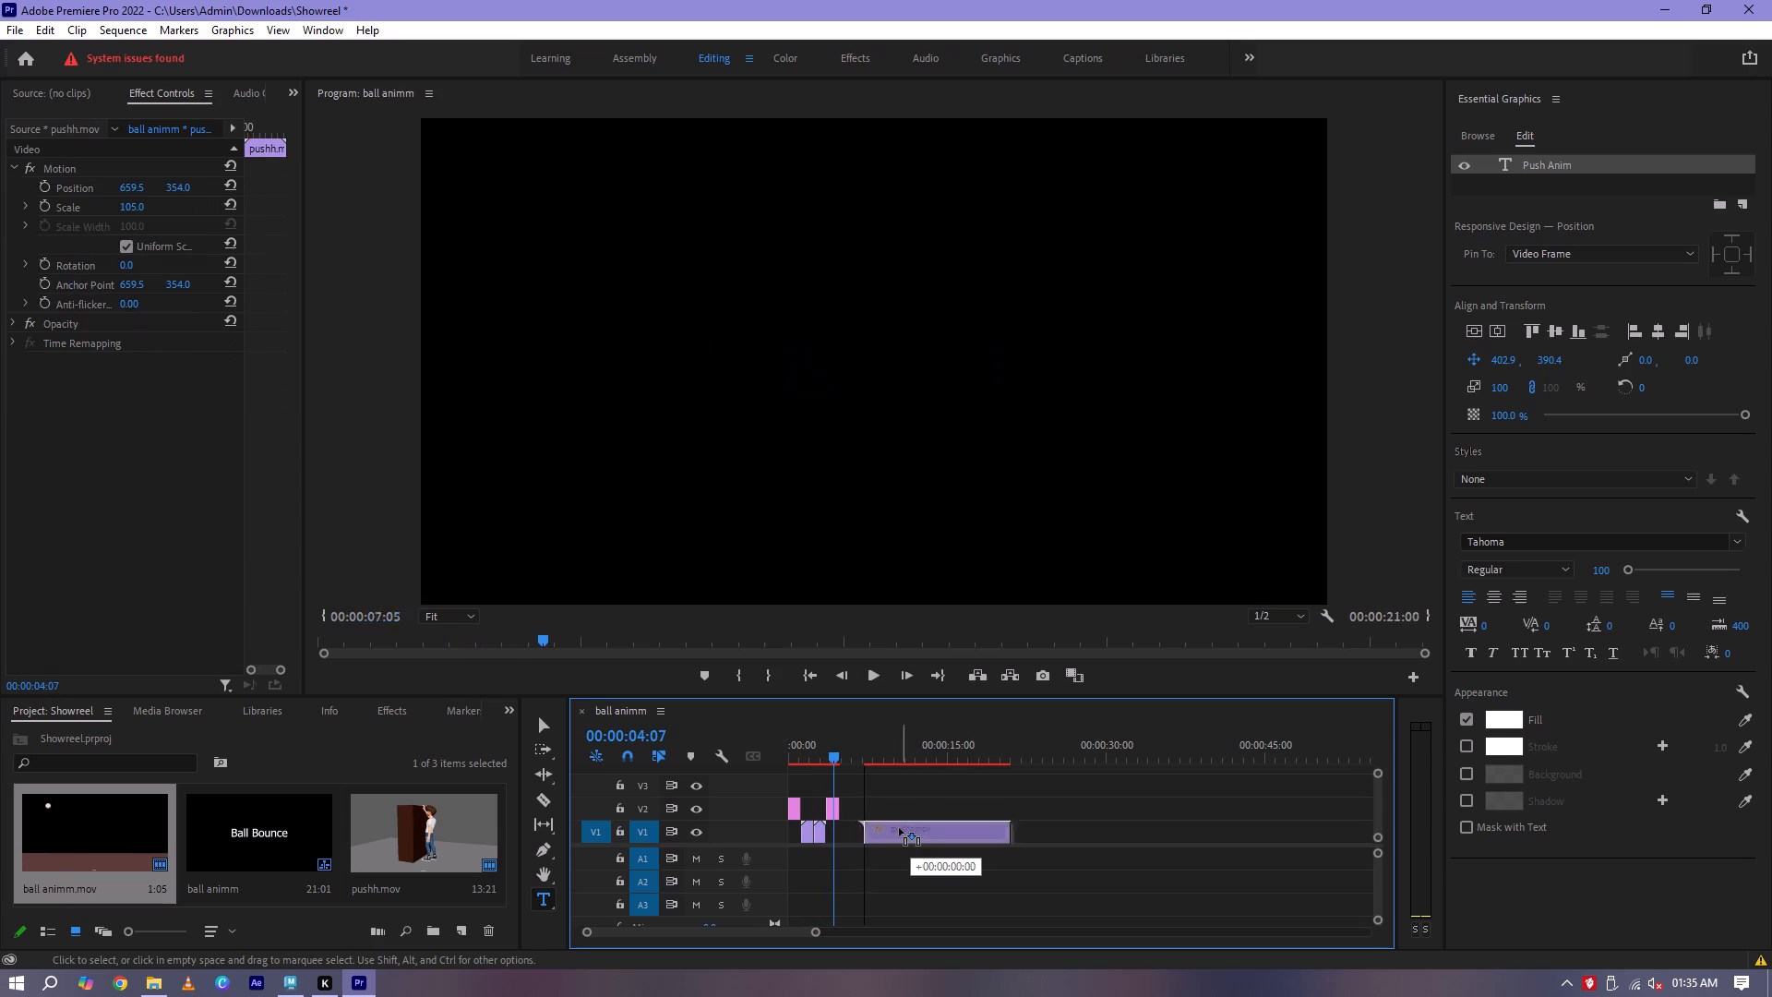
{"action": "left_click_drag", "start_coordinate": [899, 828], "coordinate": [891, 827]}
Play the sequence and scrub through pushh.mov to review the push animation.
{"action": "key", "text": "space"}
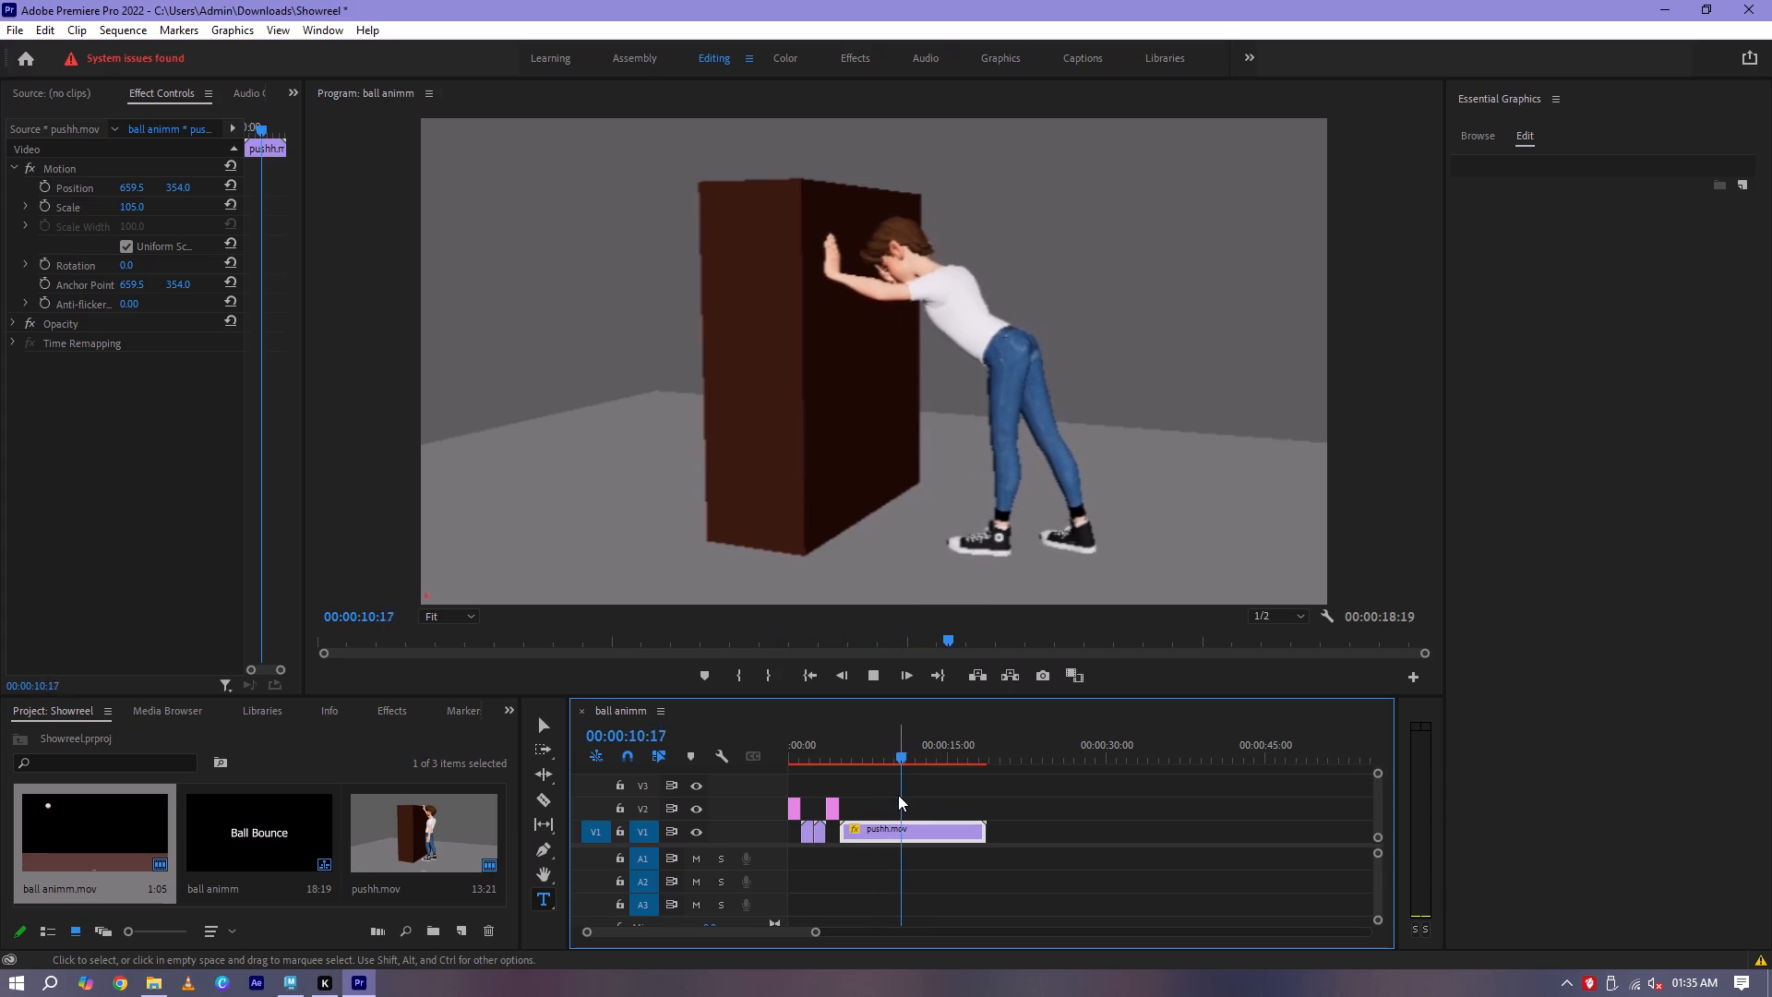
{"action": "key", "text": "space"}
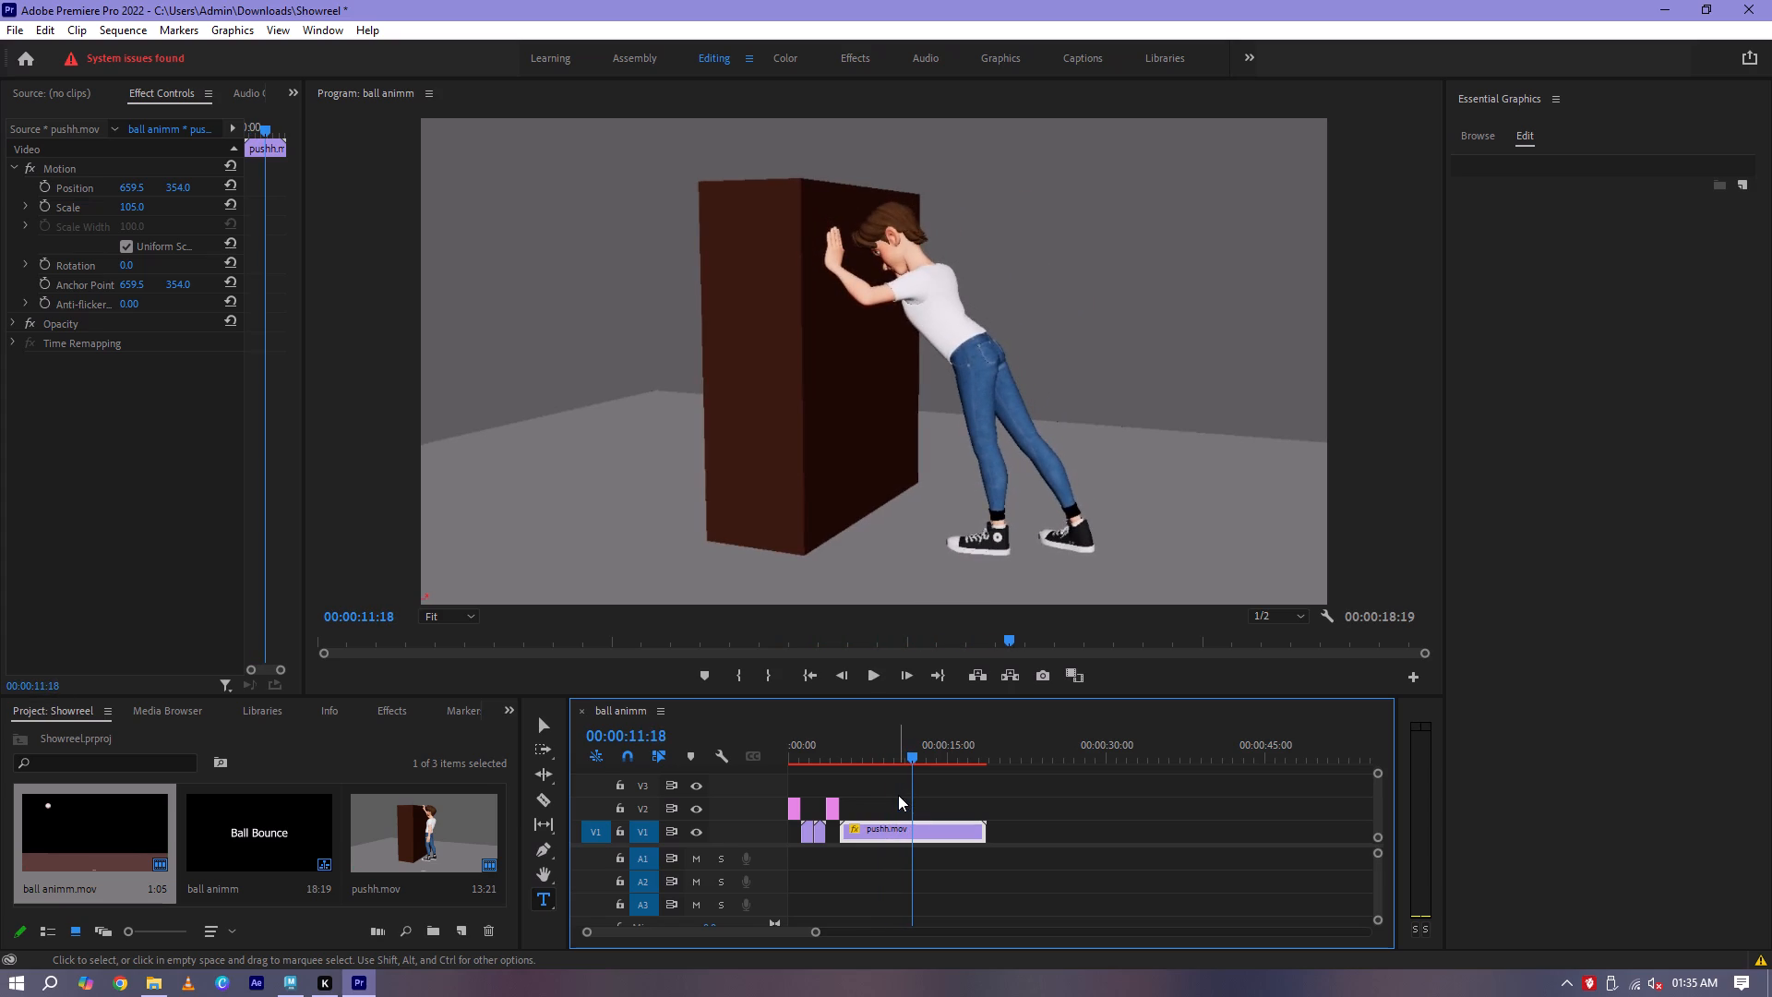
{"action": "key", "text": "space"}
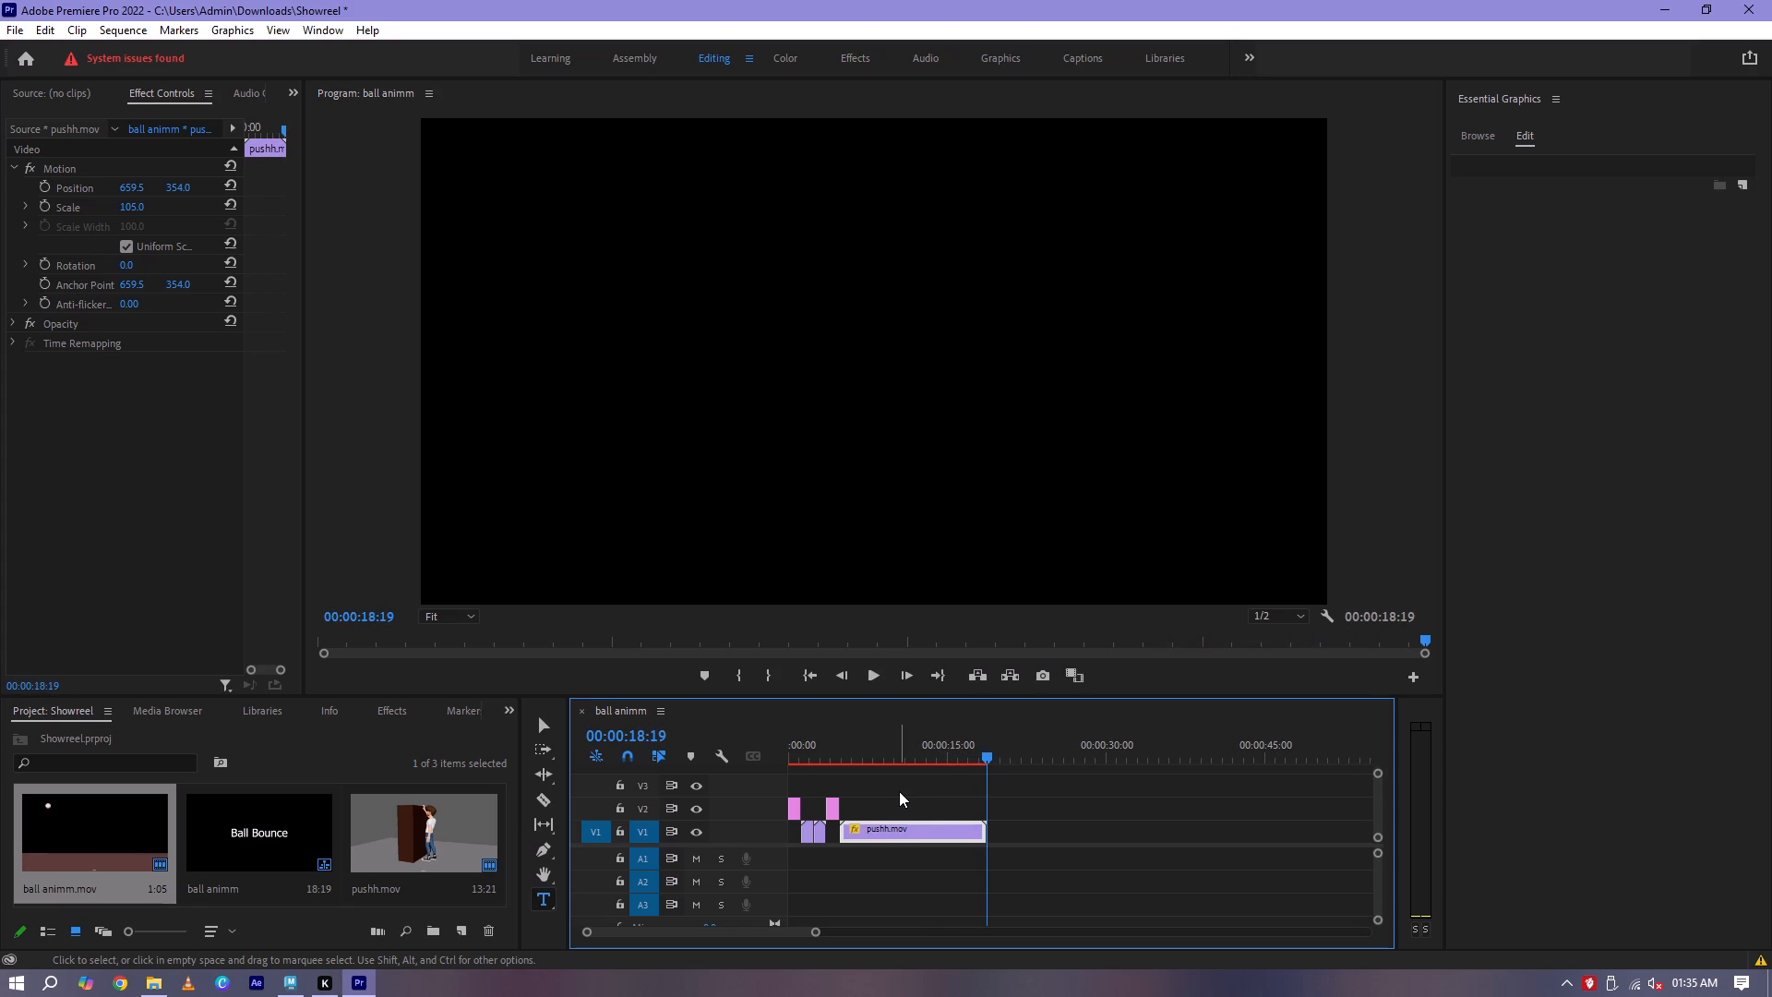
{"action": "key", "text": "space"}
{"action": "key", "text": "space"}
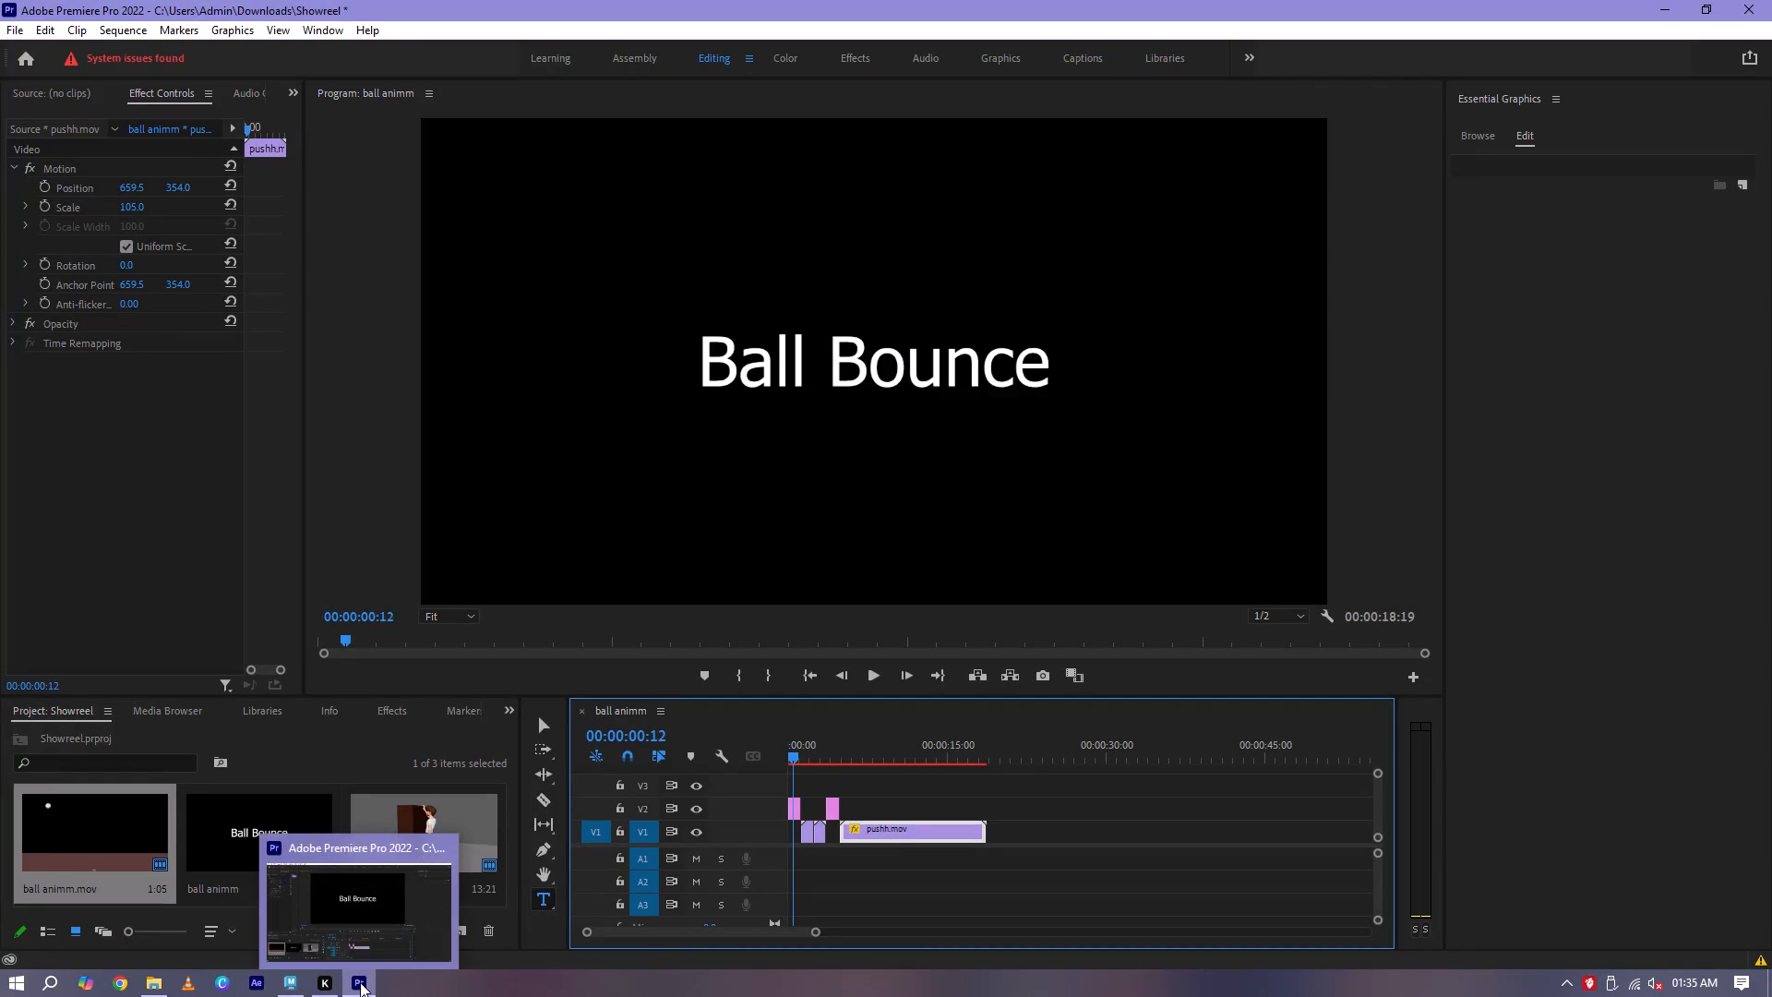
{"action": "left_click_drag", "start_coordinate": [899, 757], "coordinate": [909, 758]}
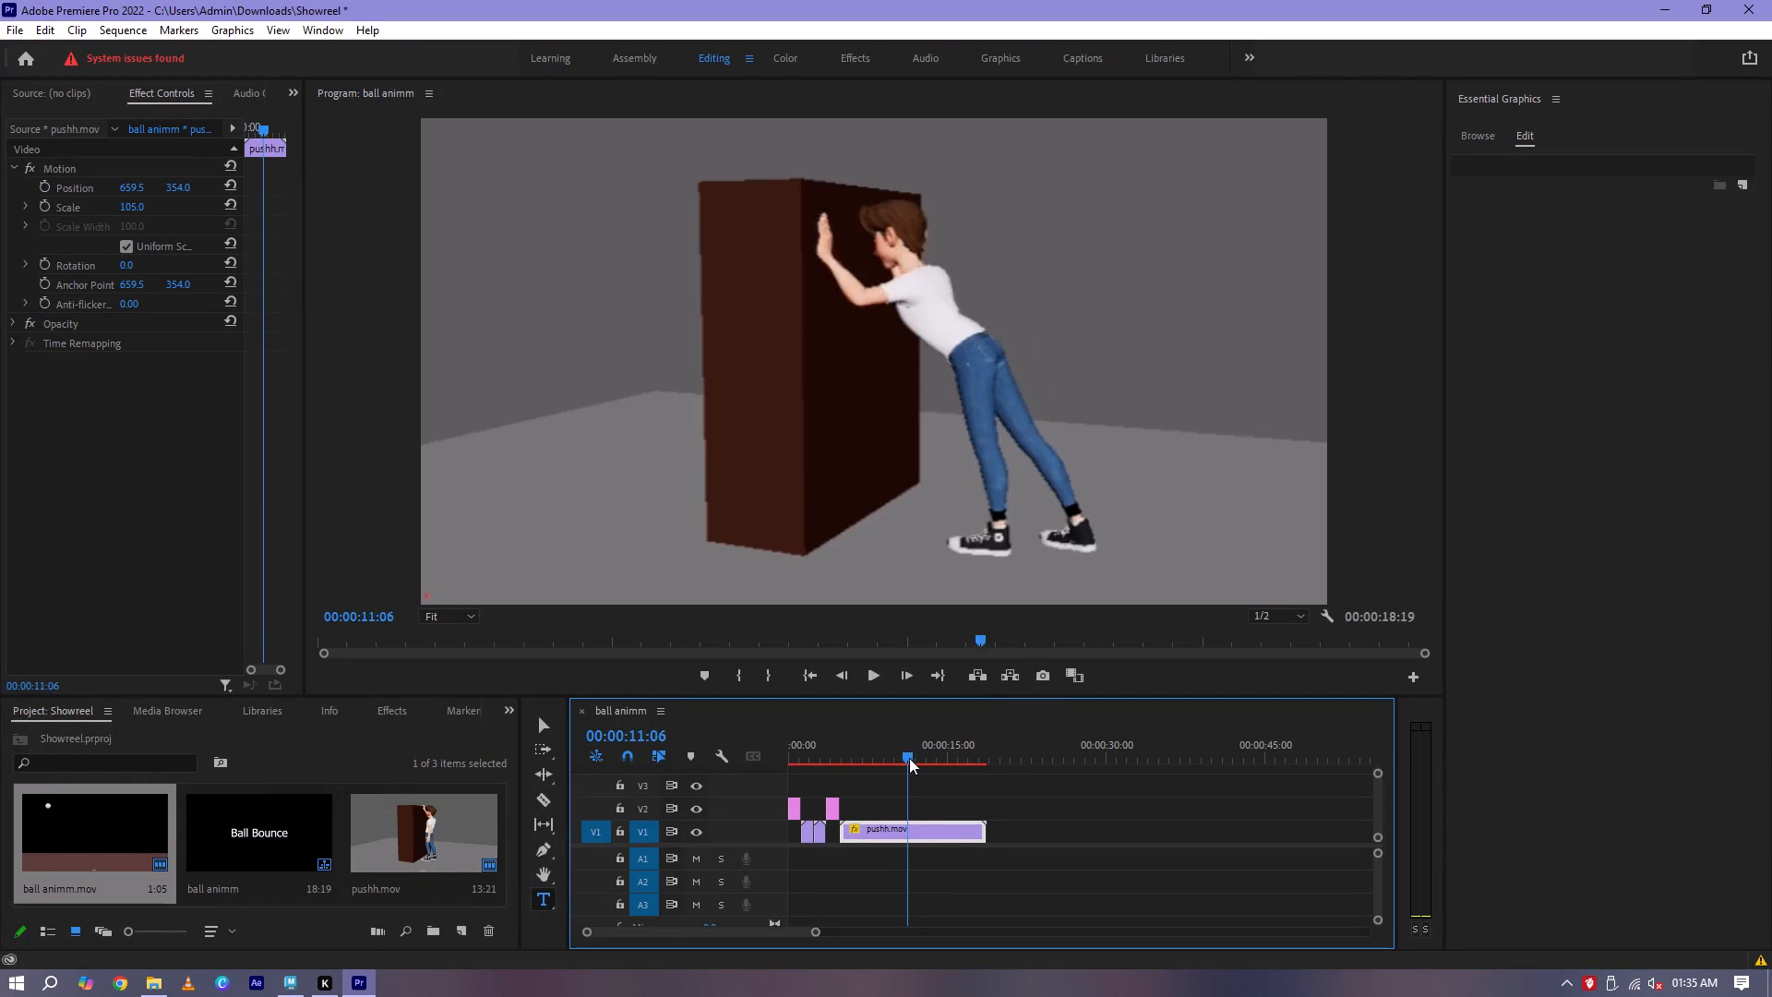
{"action": "left_click_drag", "start_coordinate": [909, 758], "coordinate": [976, 761]}
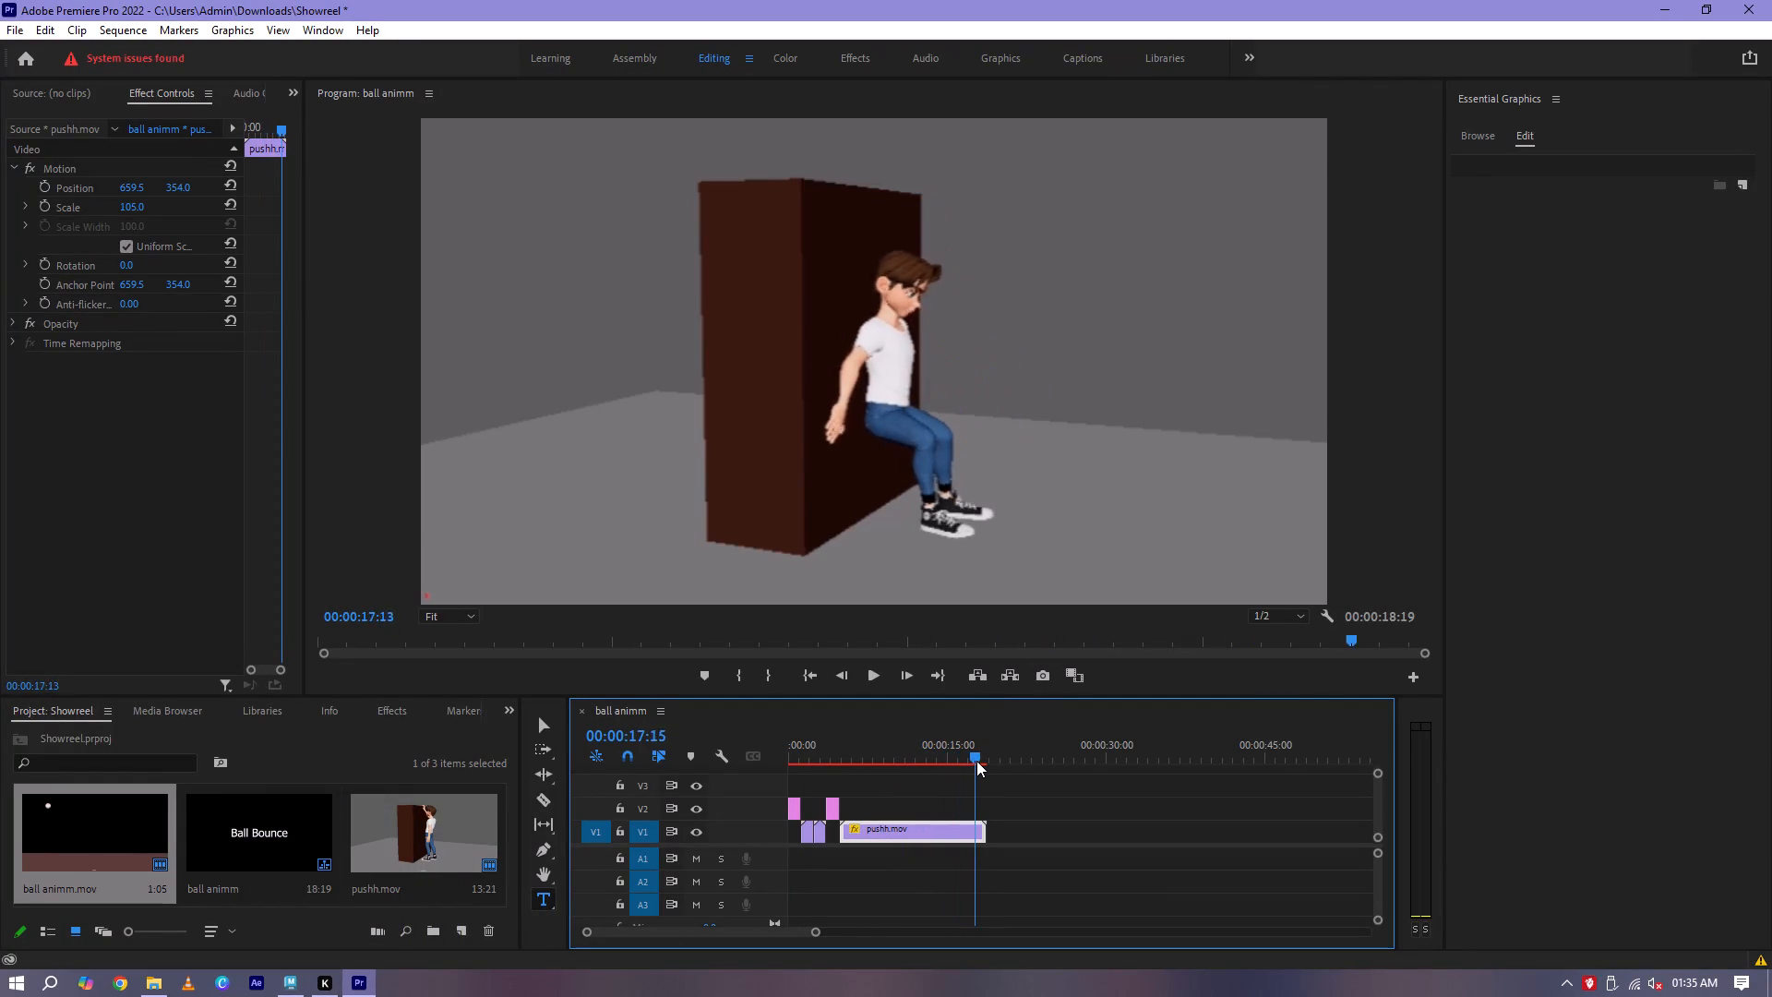
{"action": "left_click_drag", "start_coordinate": [976, 761], "coordinate": [877, 769]}
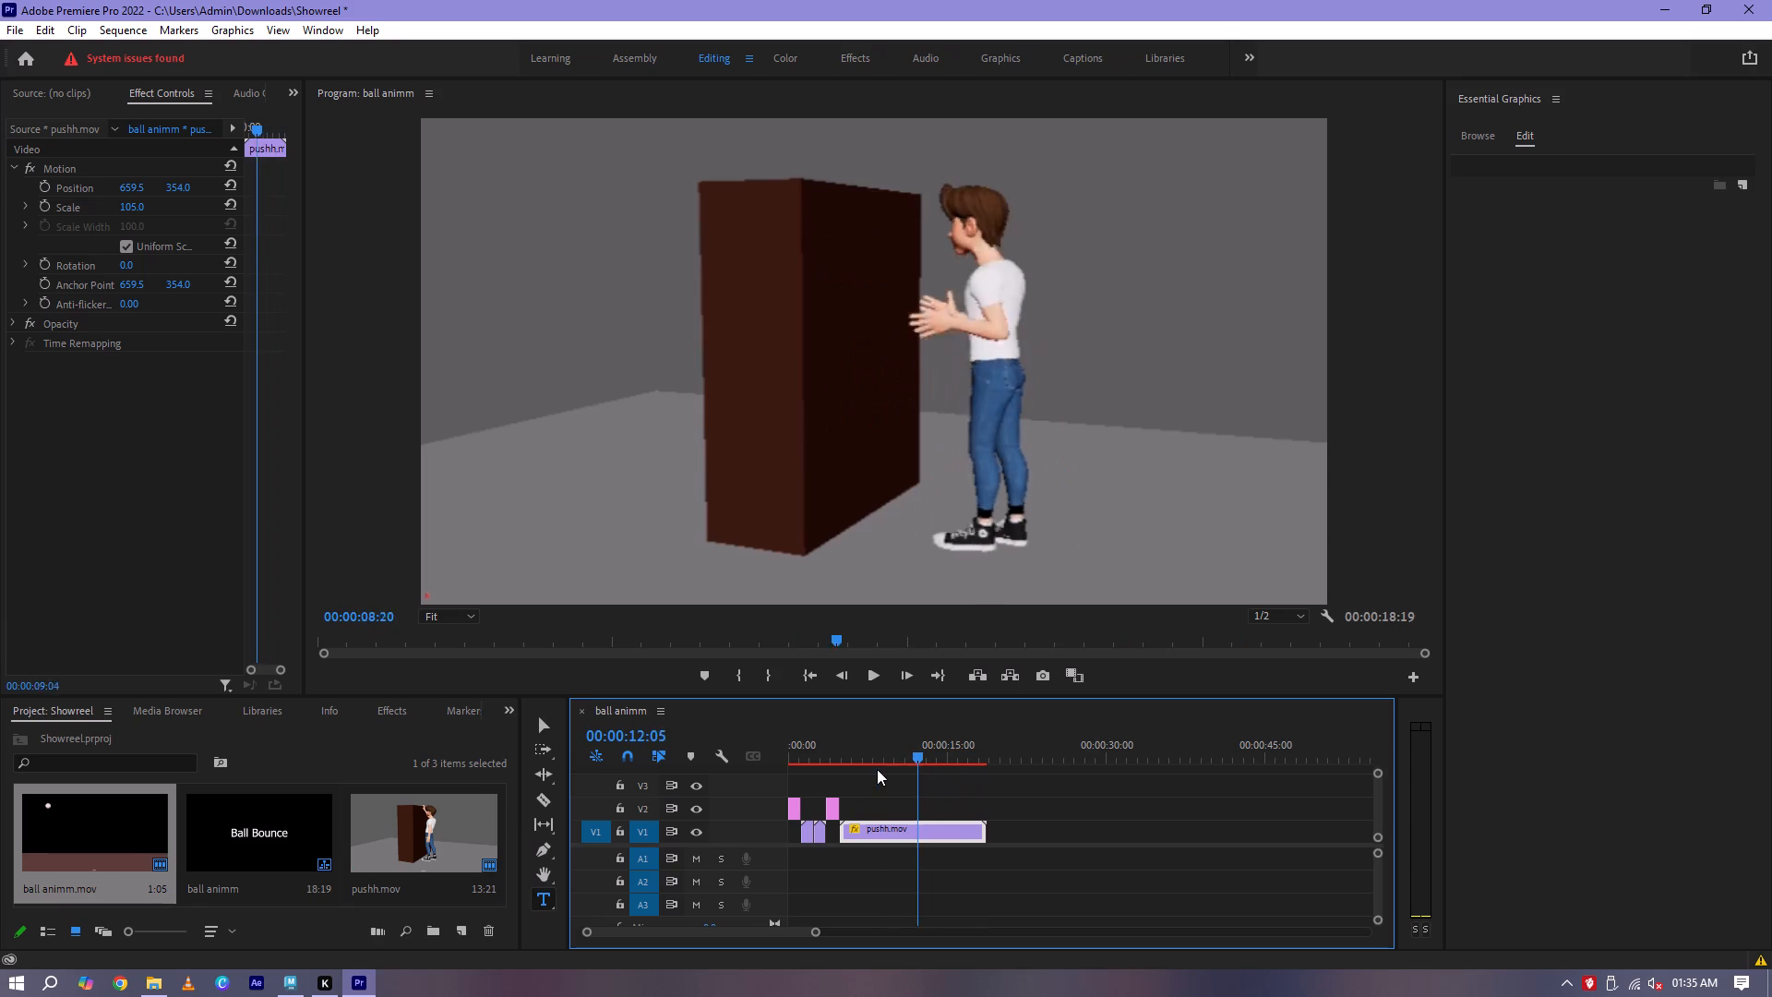
{"action": "left_click_drag", "start_coordinate": [877, 769], "coordinate": [920, 779]}
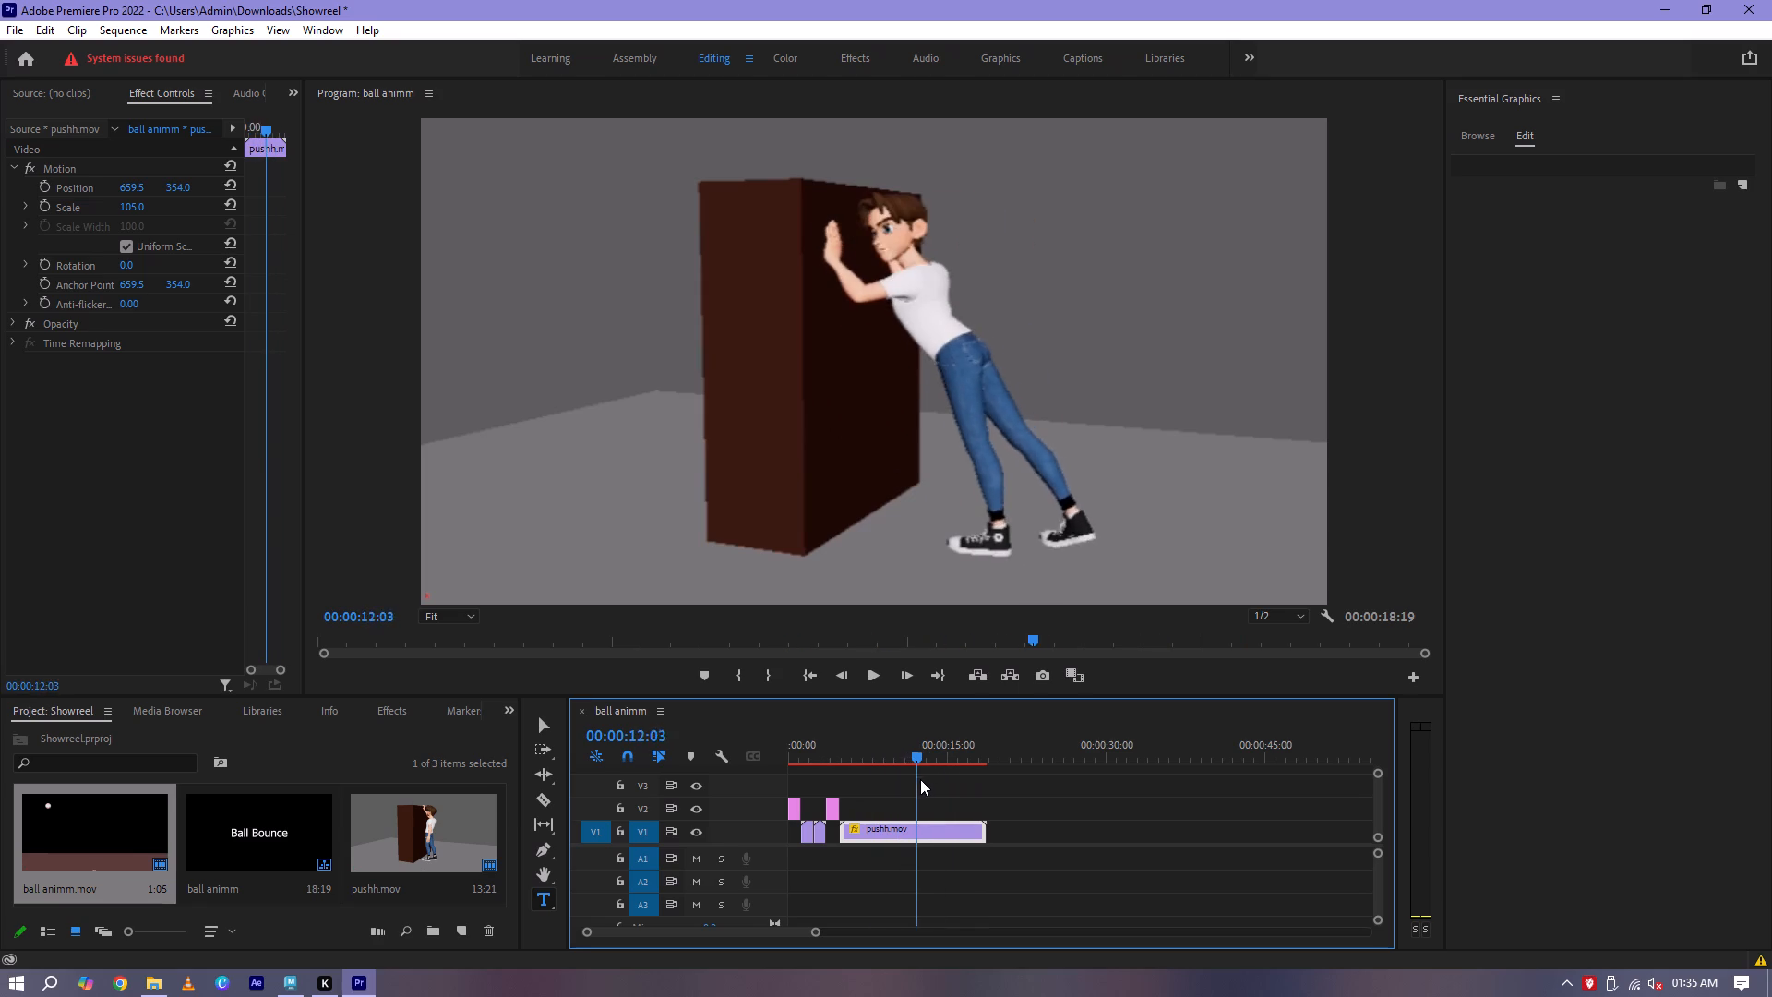
Scrub through the remainder of pushh.mov to its end to review the push animation.
{"action": "left_click_drag", "start_coordinate": [920, 779], "coordinate": [989, 781]}
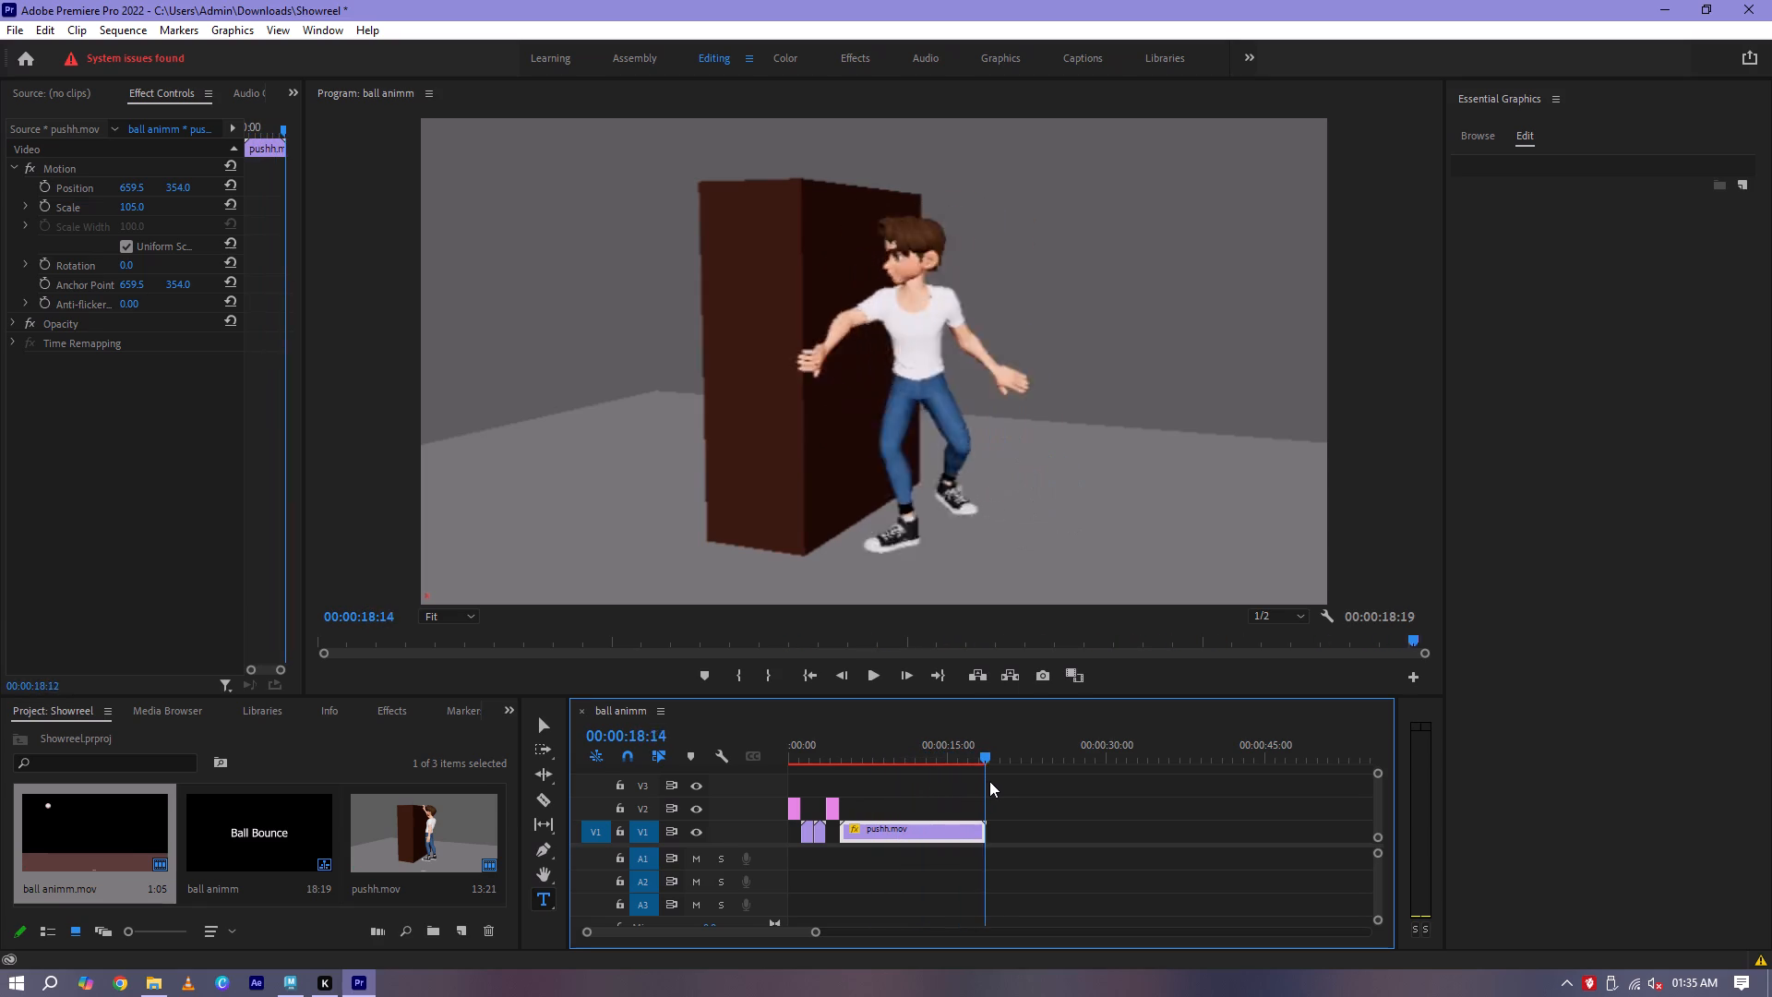
{"action": "left_click_drag", "start_coordinate": [989, 781], "coordinate": [986, 784]}
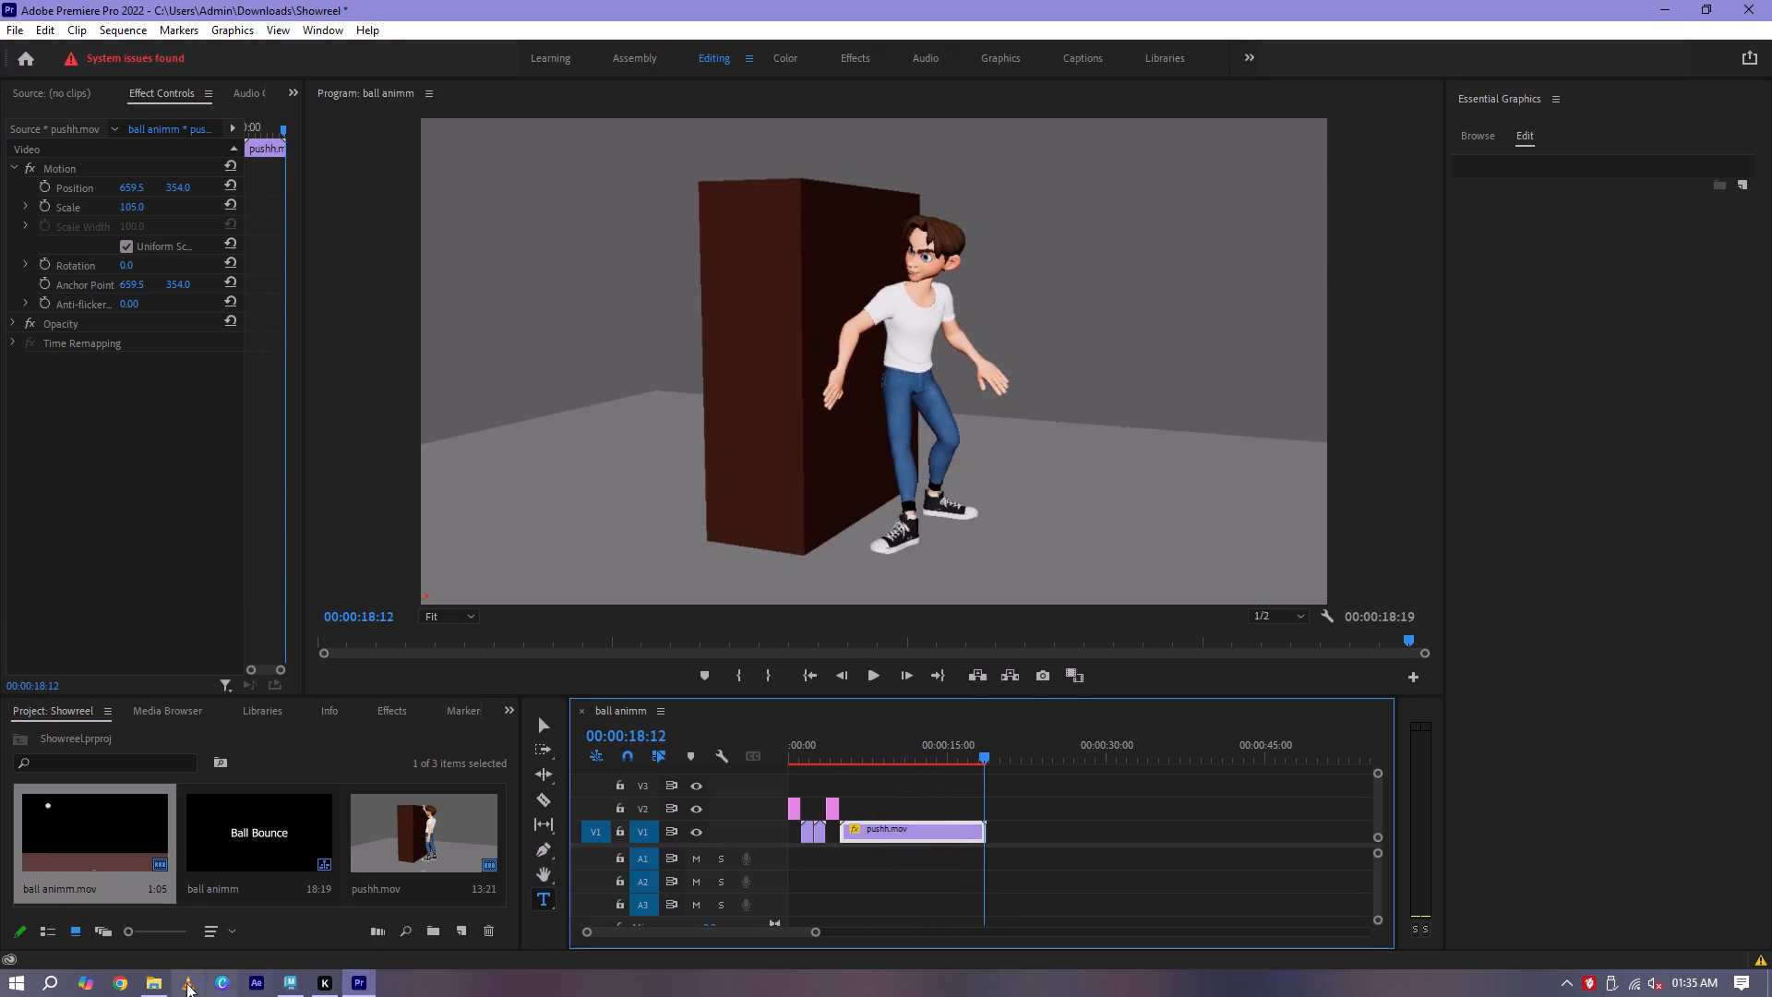
Search the Desktop folder in File Explorer for more animation files, trying "ele", "tiger" and "walk".
{"action": "left_click", "coordinate": [156, 984]}
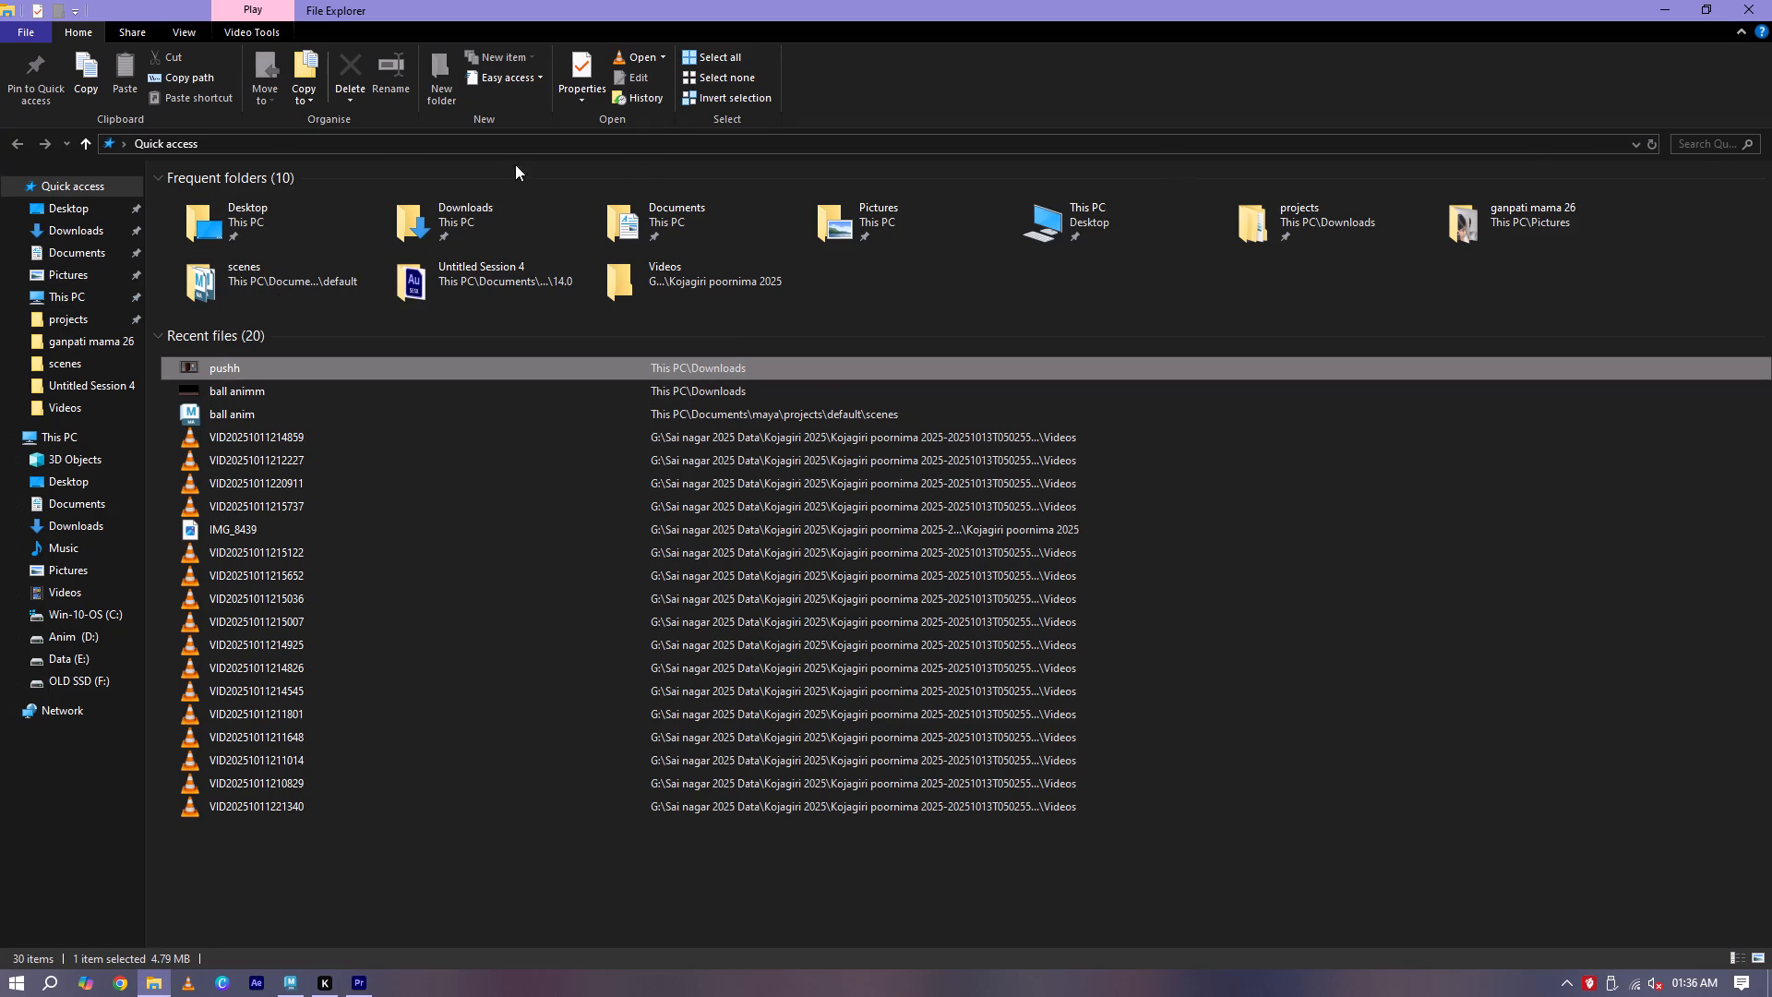
{"action": "left_click", "coordinate": [75, 213]}
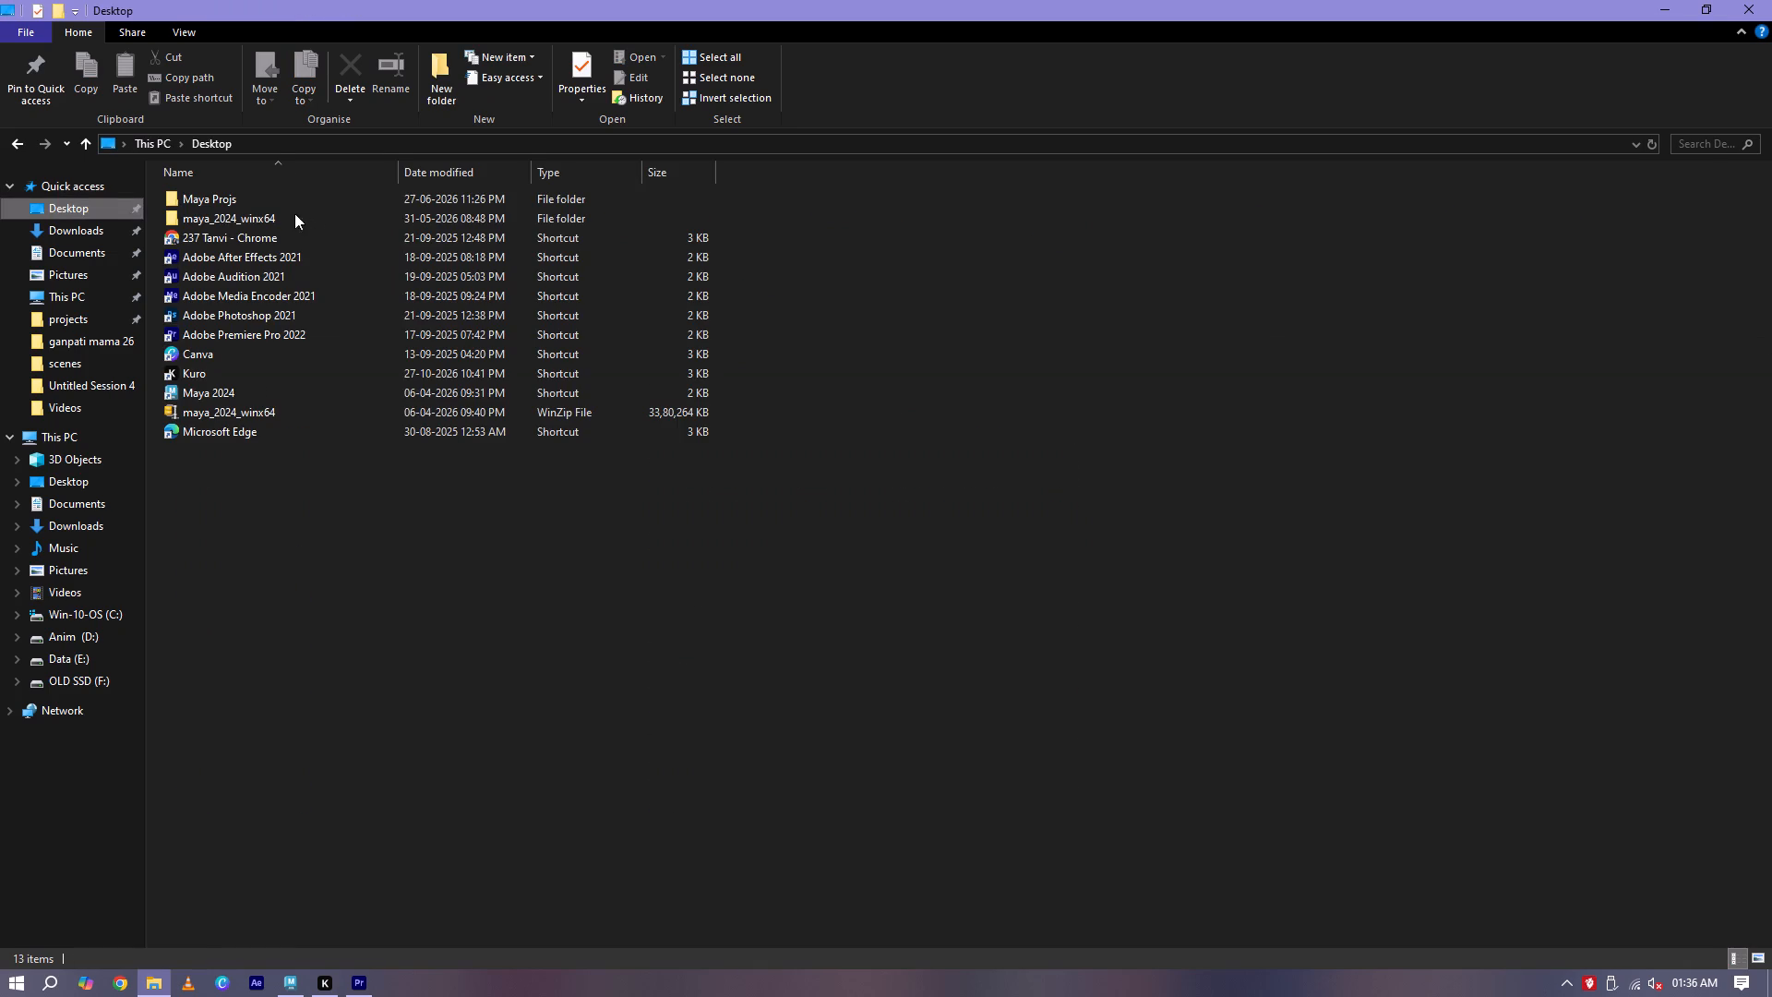
{"action": "left_click", "coordinate": [89, 189]}
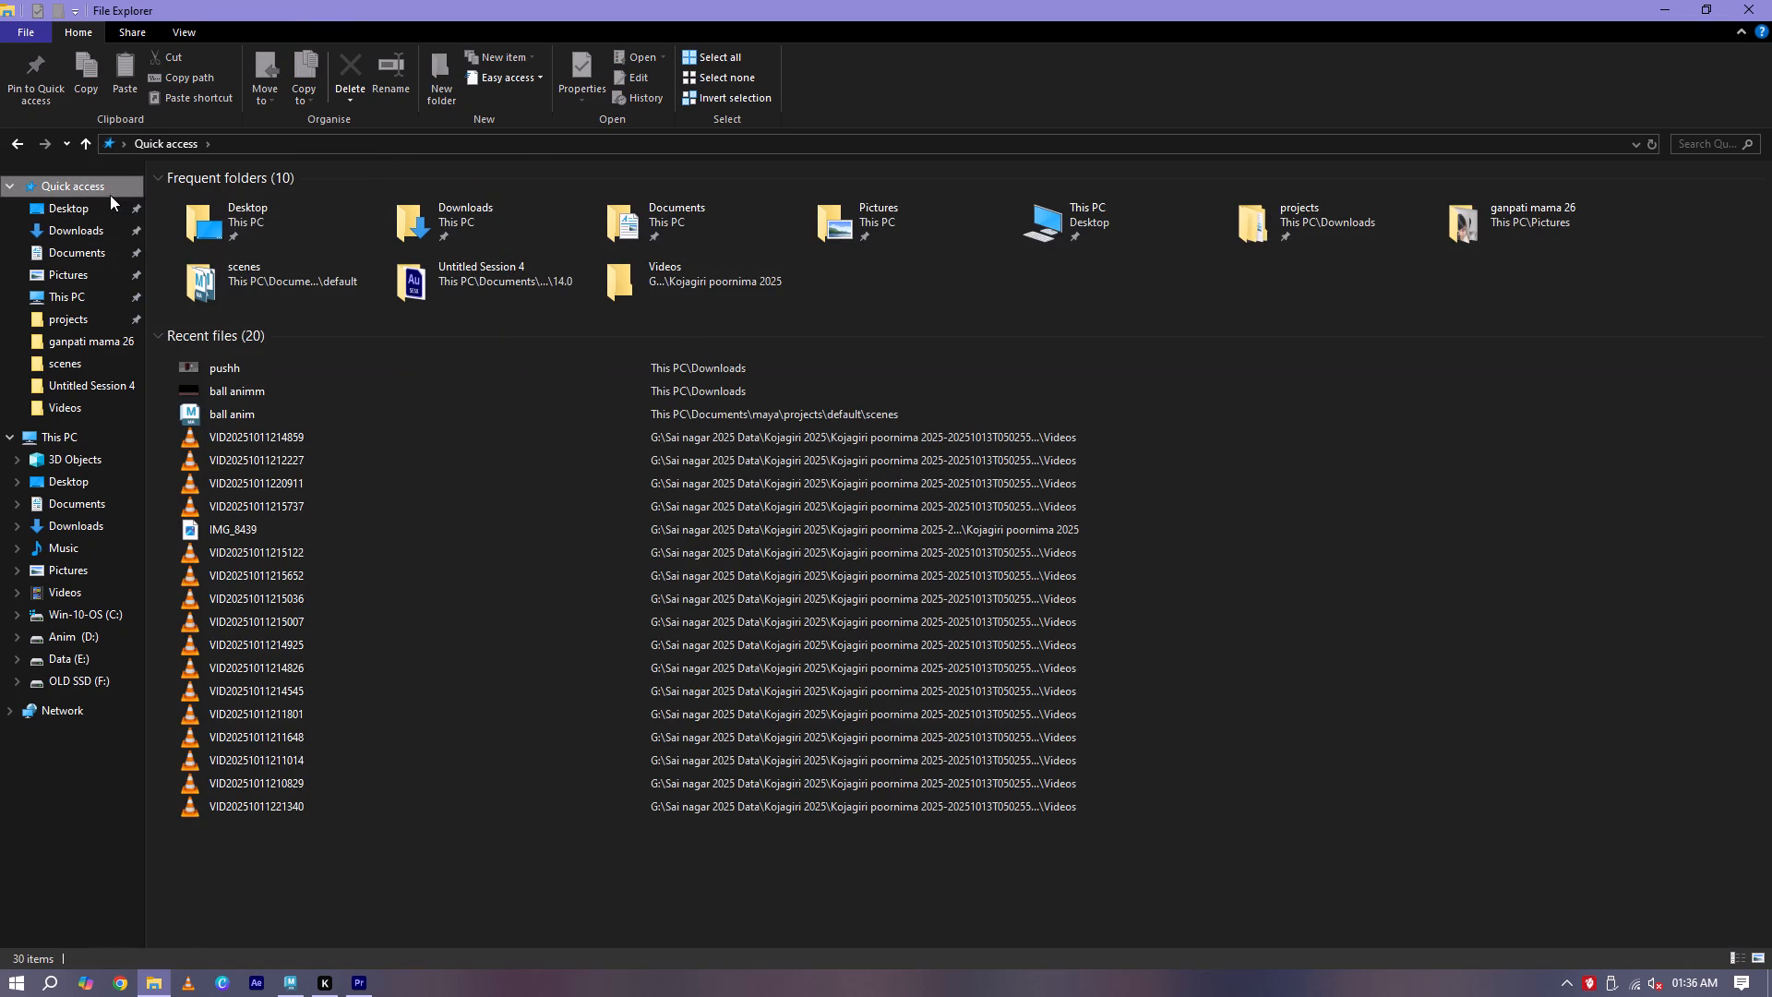
{"action": "left_click", "coordinate": [110, 195]}
{"action": "left_click", "coordinate": [100, 207]}
{"action": "left_click", "coordinate": [1696, 139]}
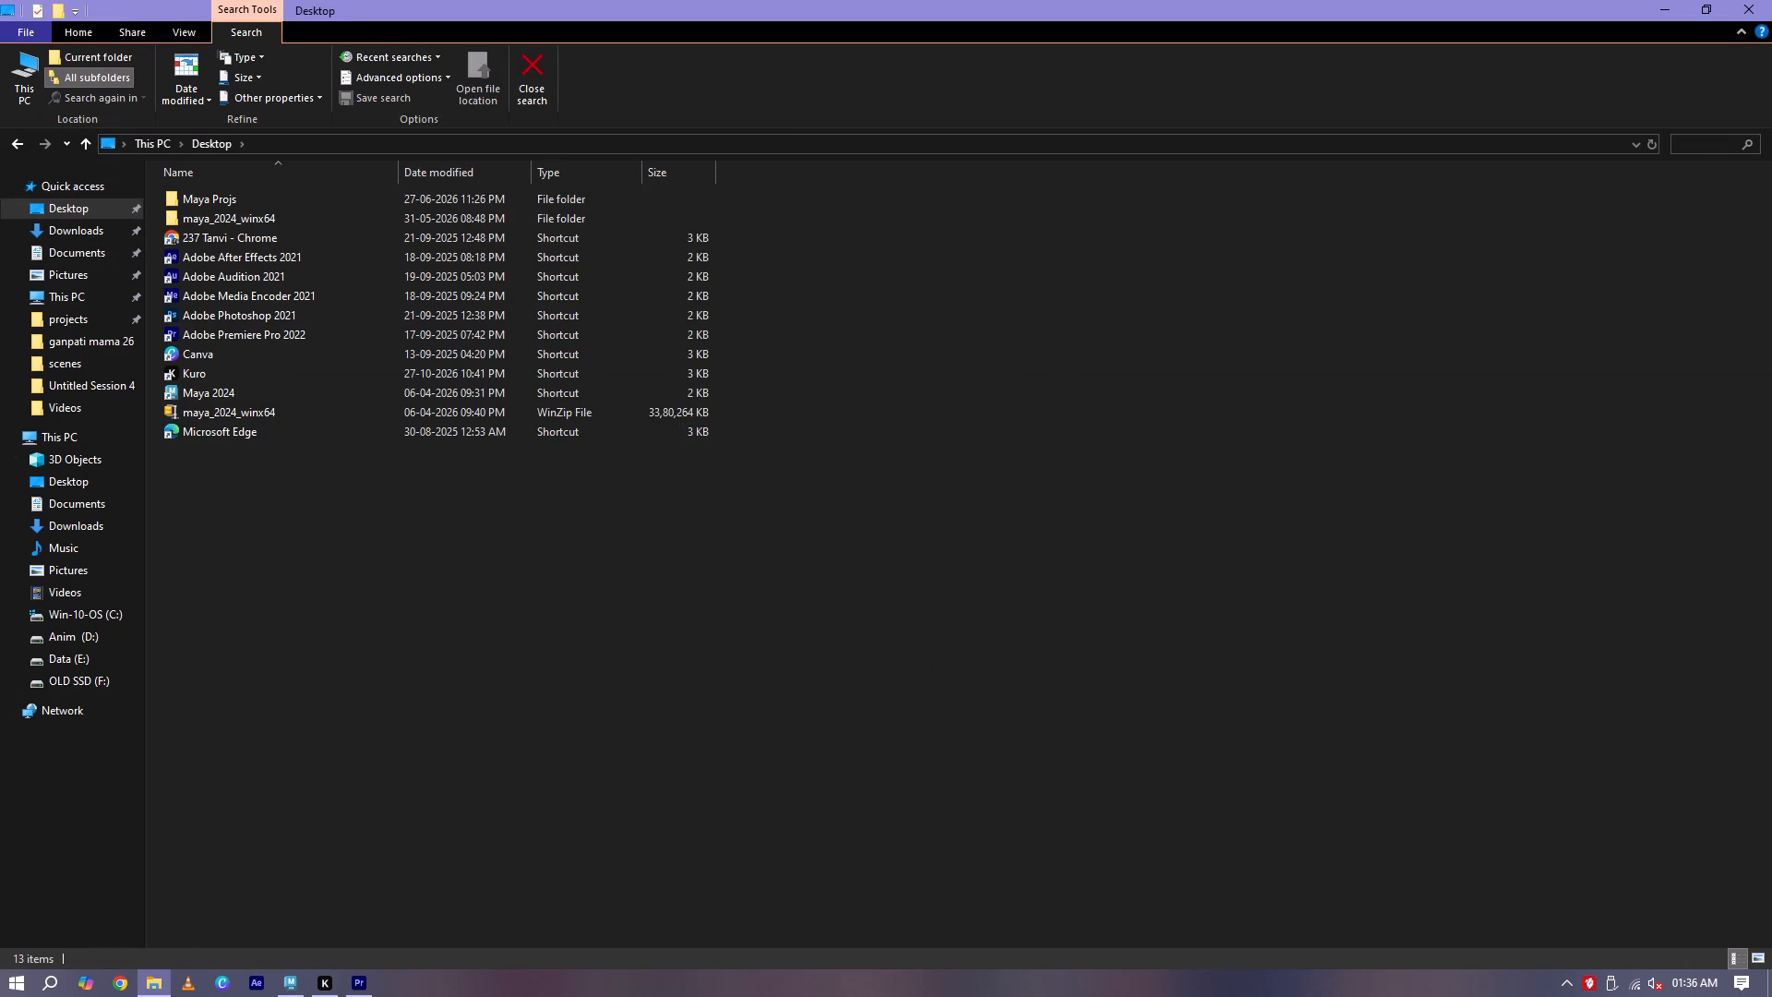
{"action": "type", "text": "ele"}
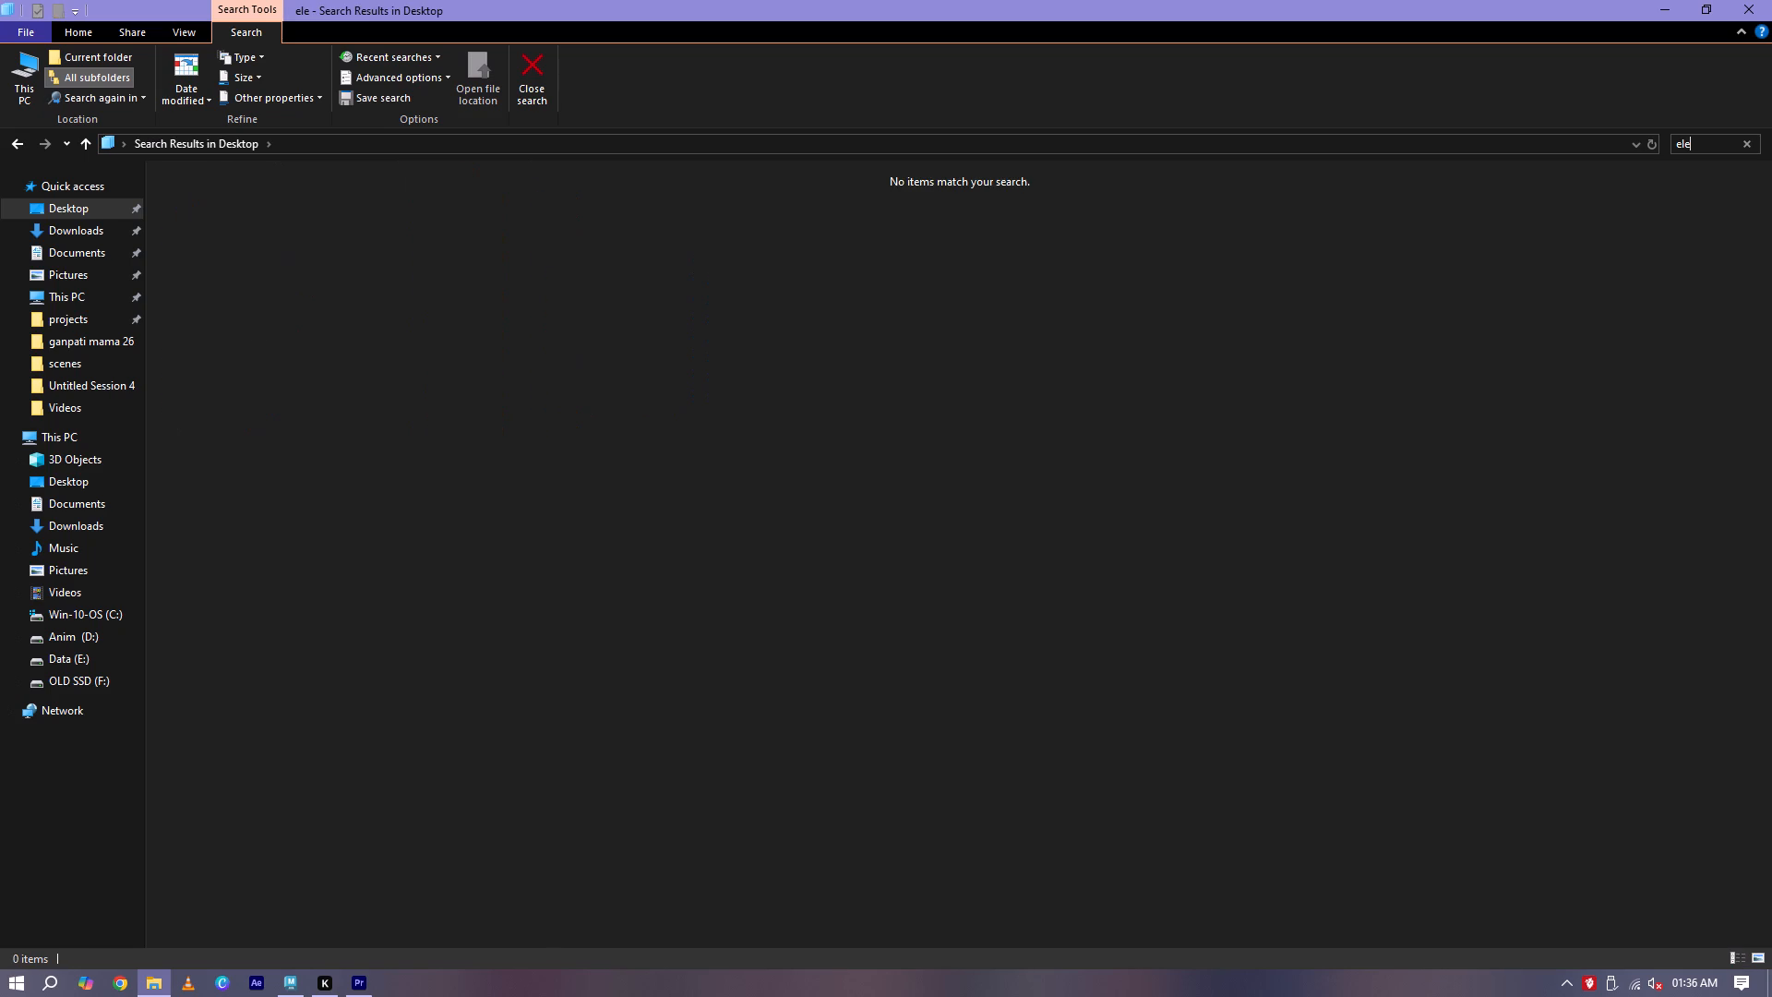
{"action": "key", "text": "BackSpace"}
{"action": "key", "text": "BackSpace"}
{"action": "key", "text": "BackSpace"}
{"action": "type", "text": "tiger"}
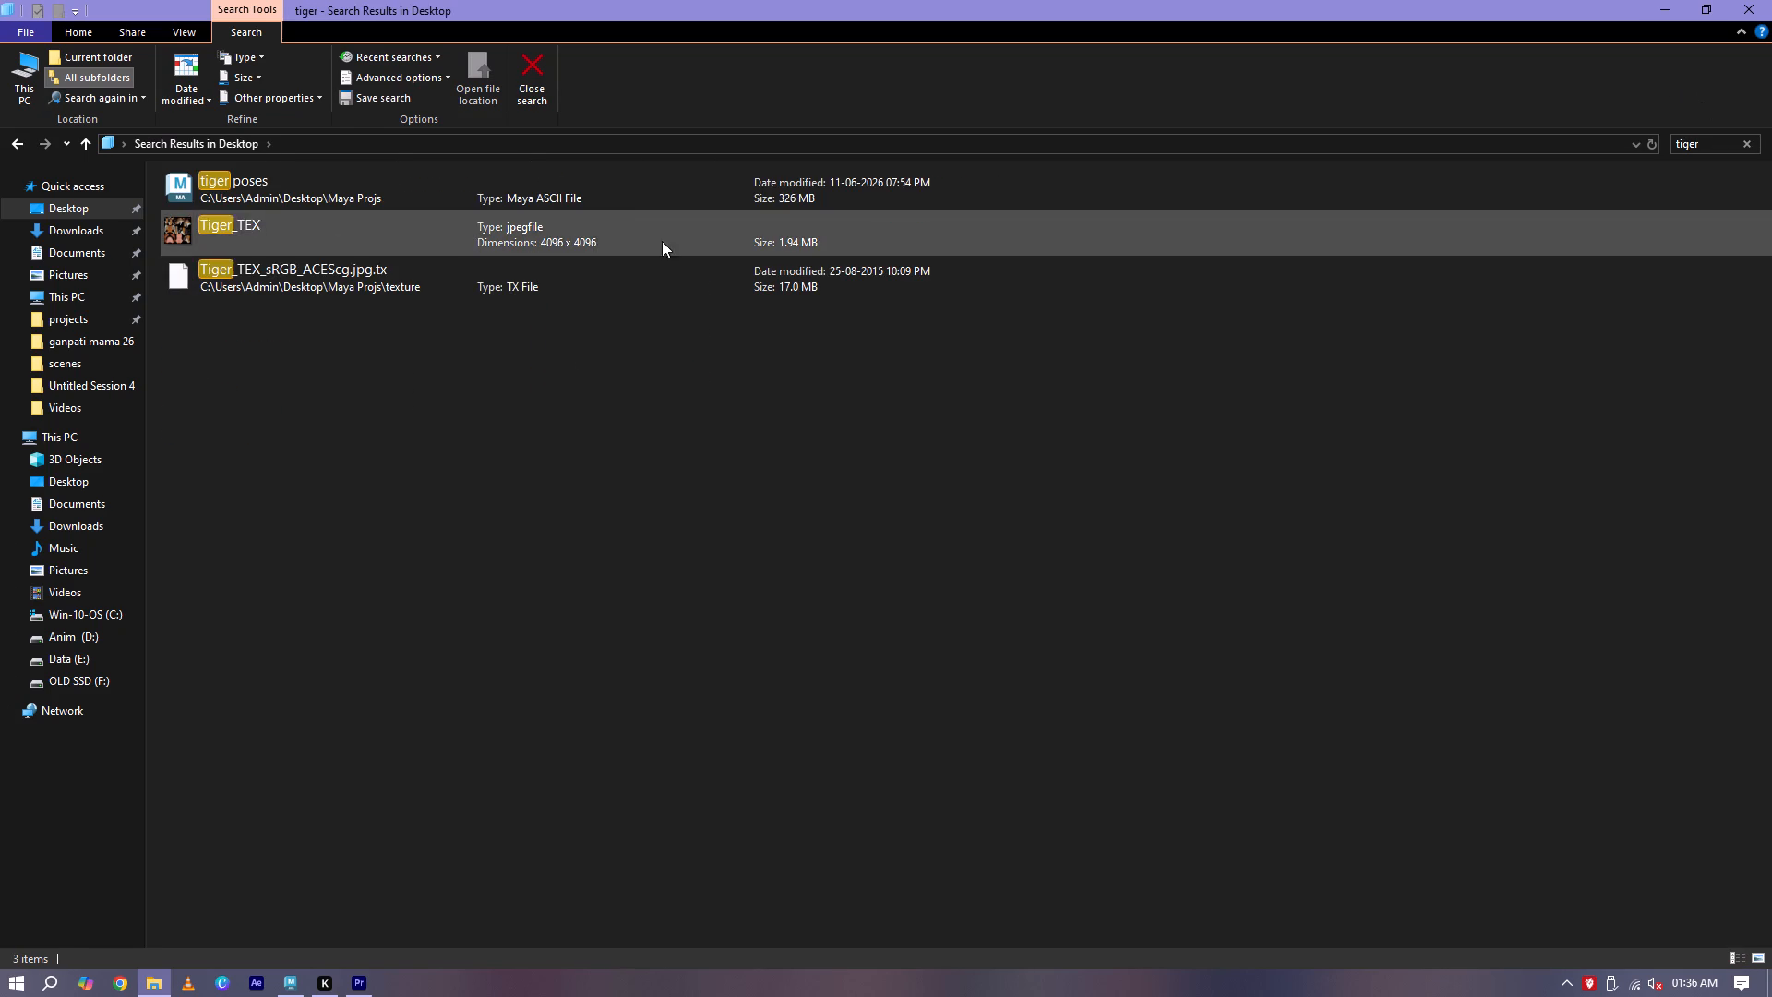
{"action": "left_click_drag", "start_coordinate": [1708, 147], "coordinate": [1698, 147]}
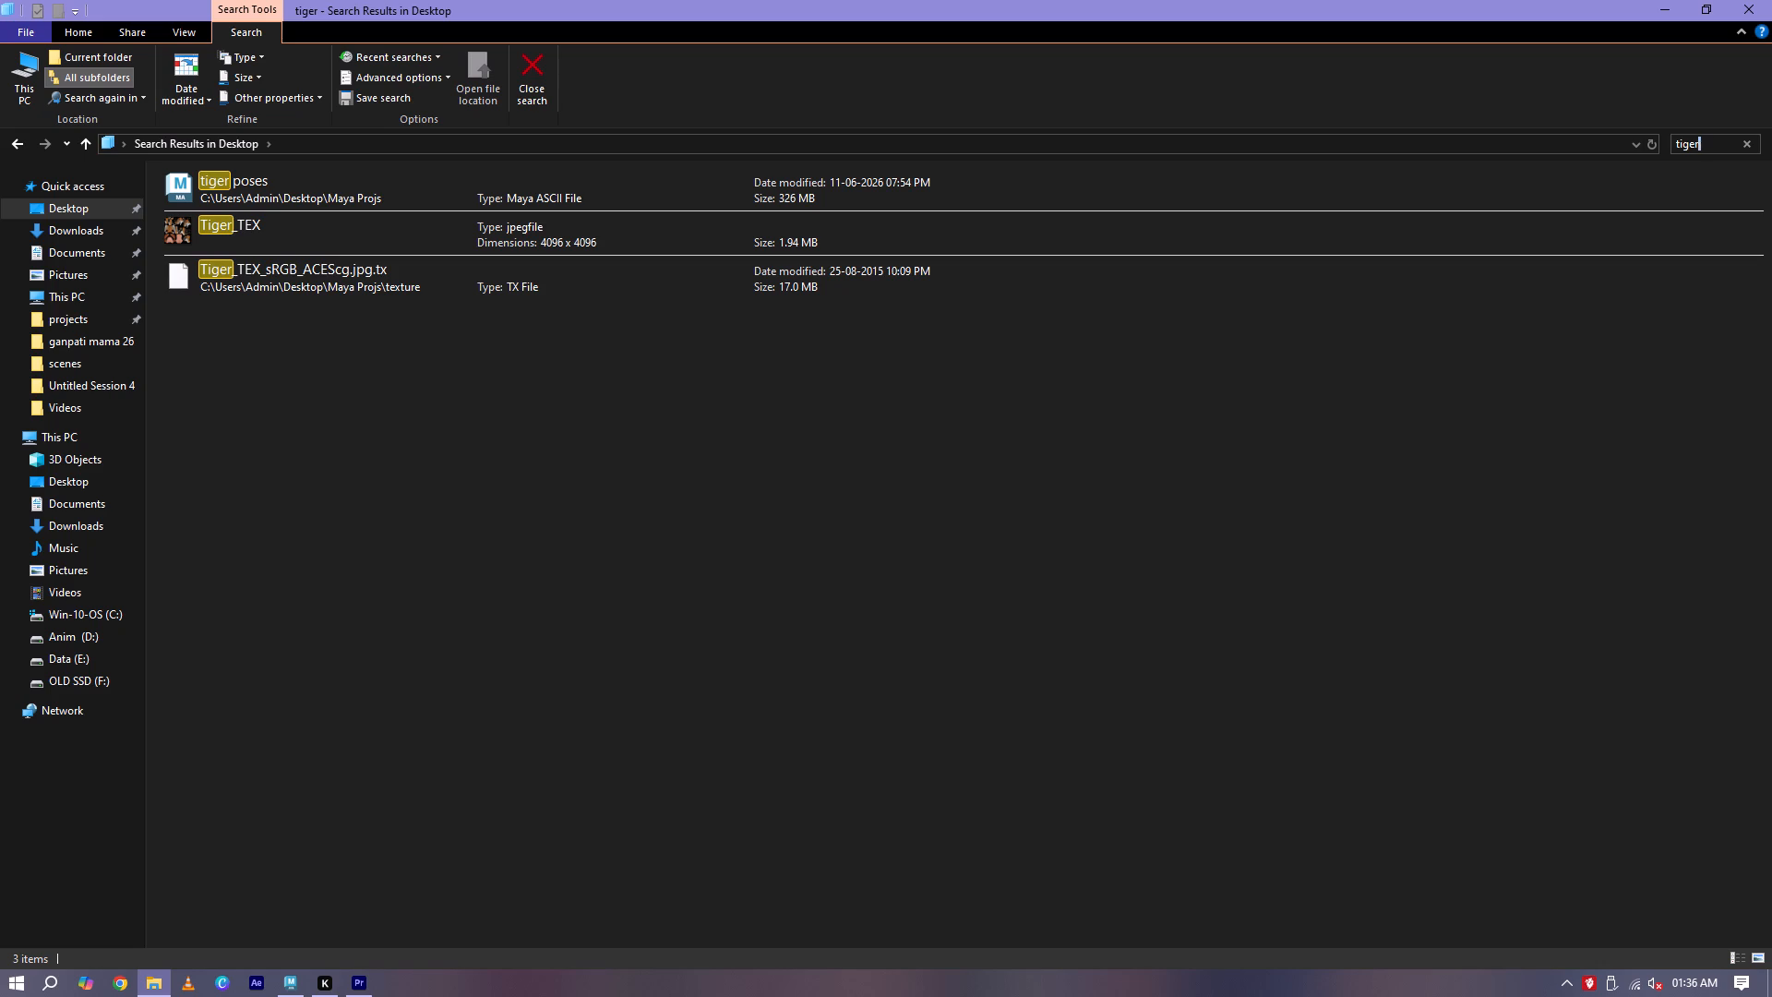
{"action": "left_click_drag", "start_coordinate": [1698, 147], "coordinate": [1675, 146]}
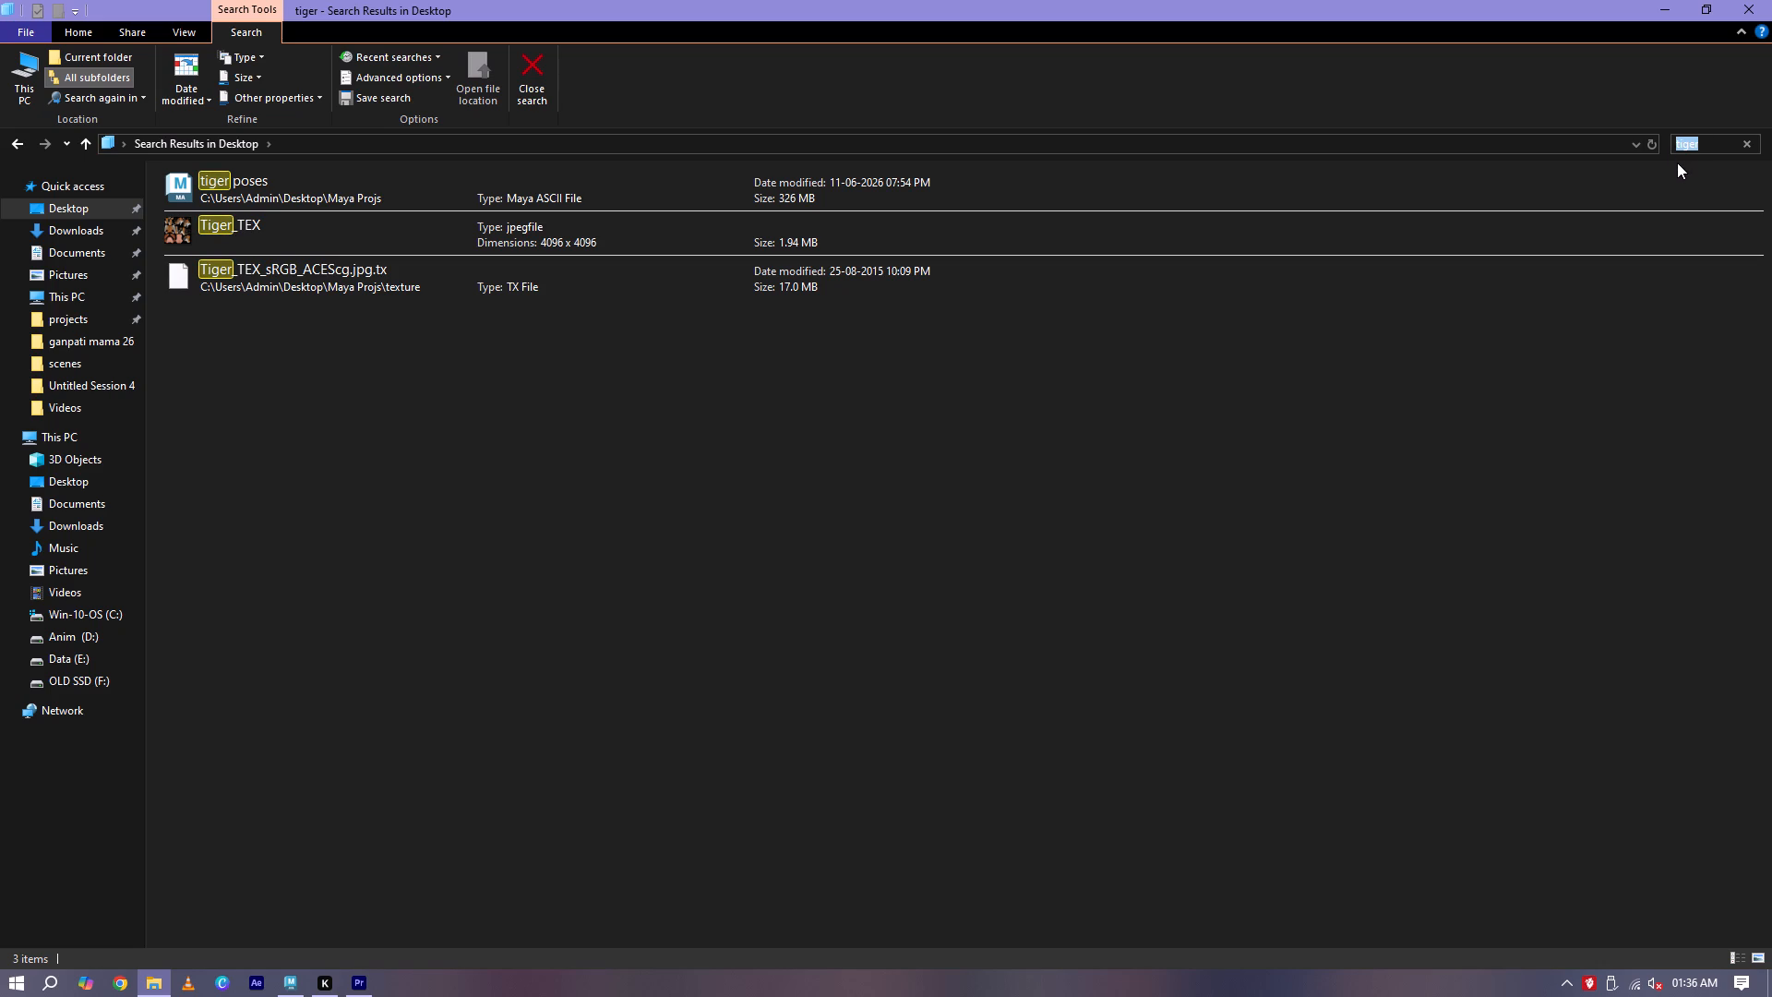
{"action": "key", "text": "w"}
{"action": "key", "text": "a"}
{"action": "key", "text": "l"}
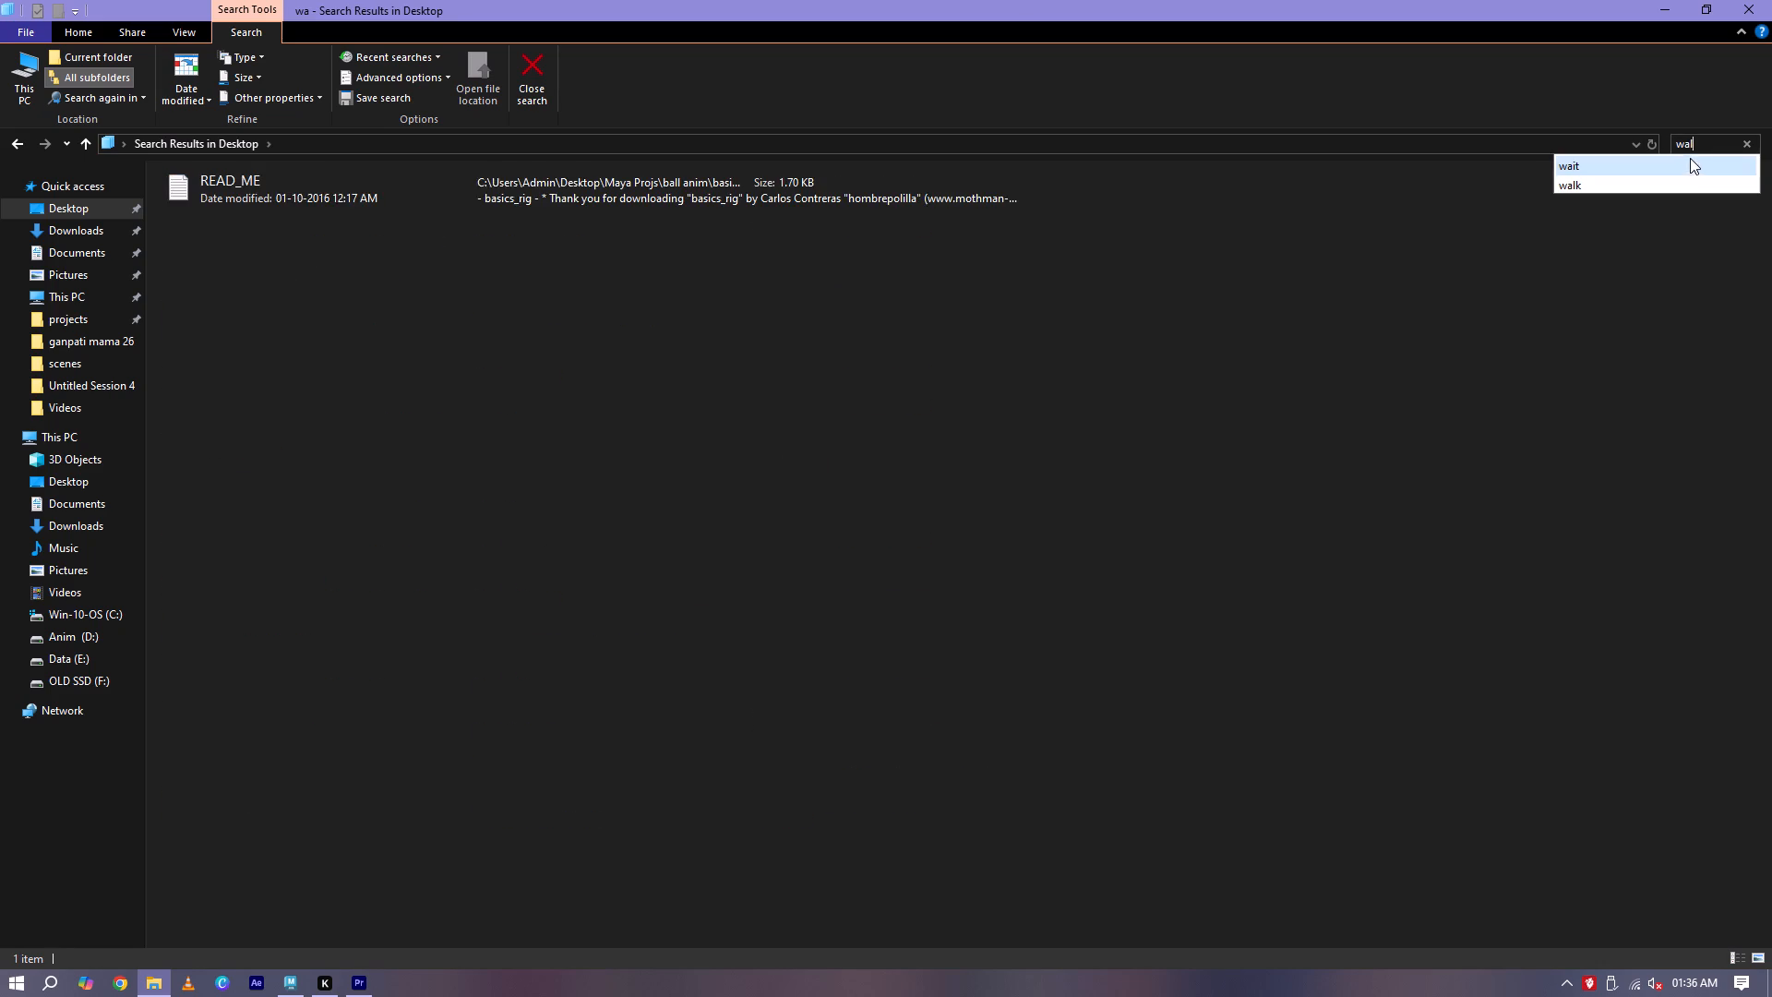
{"action": "key", "text": "k"}
Search the Desktop for "jump" and open the jump anim folder.
{"action": "left_click_drag", "start_coordinate": [1706, 143], "coordinate": [1675, 146]}
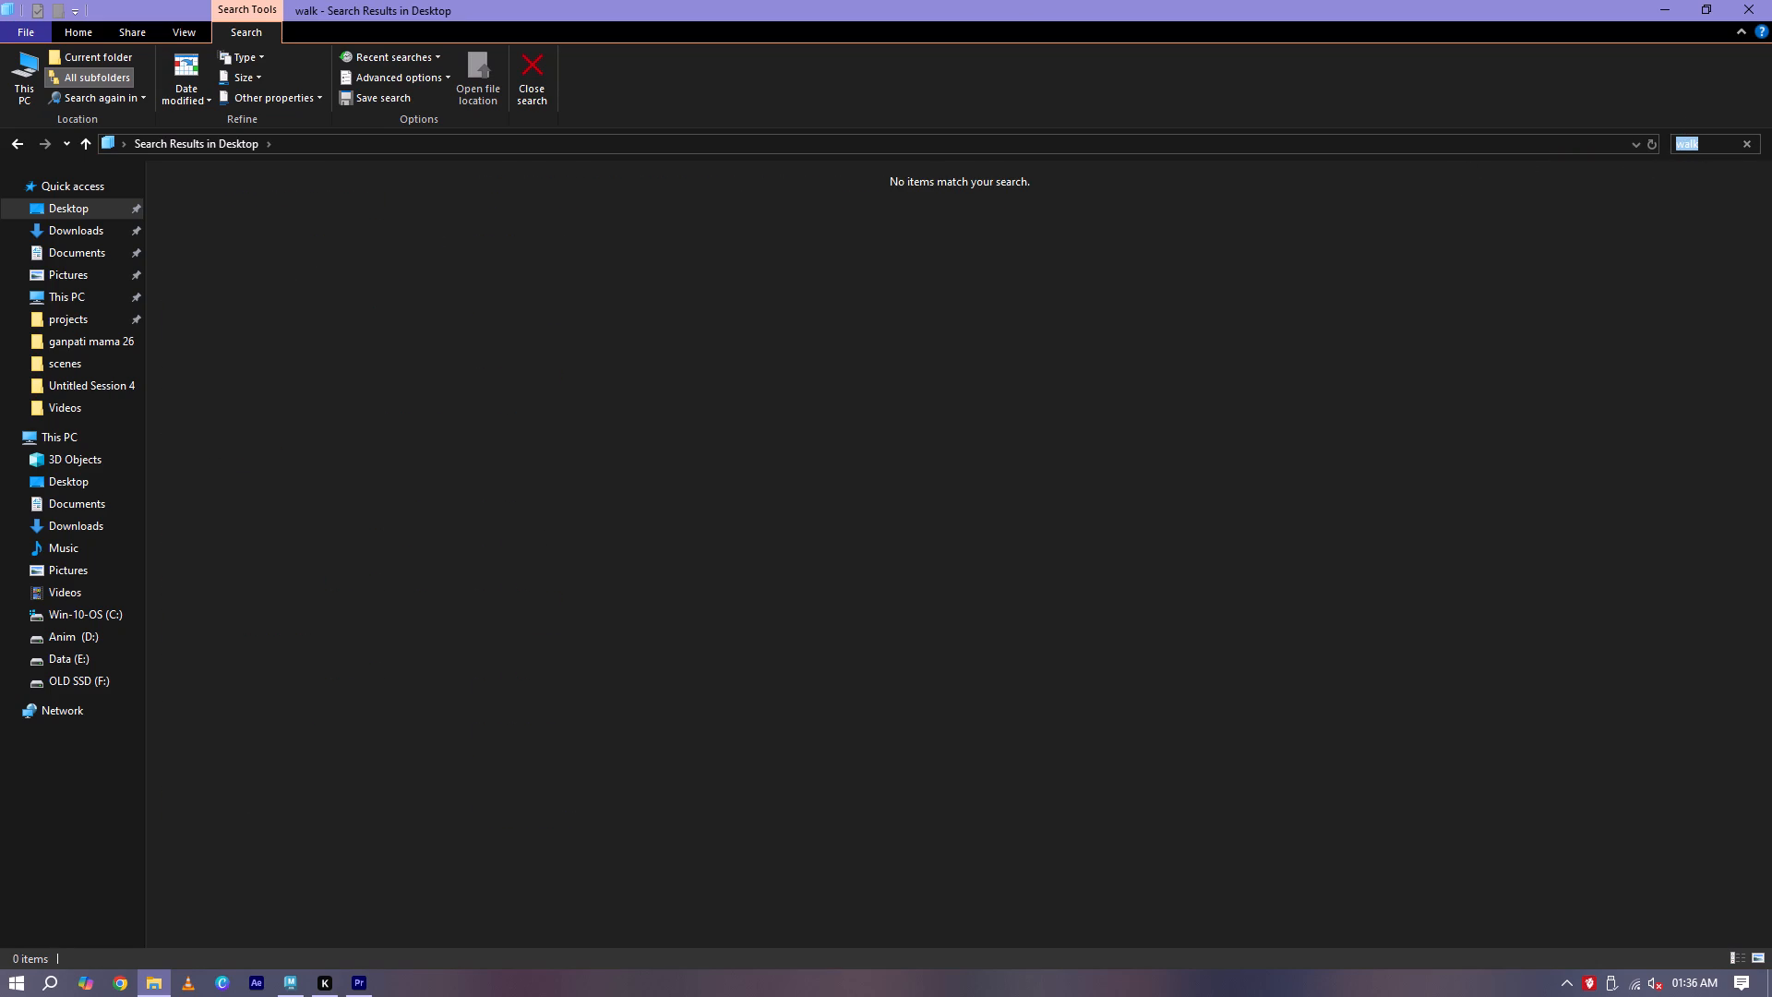
{"action": "key", "text": "BackSpace"}
{"action": "type", "text": "jump"}
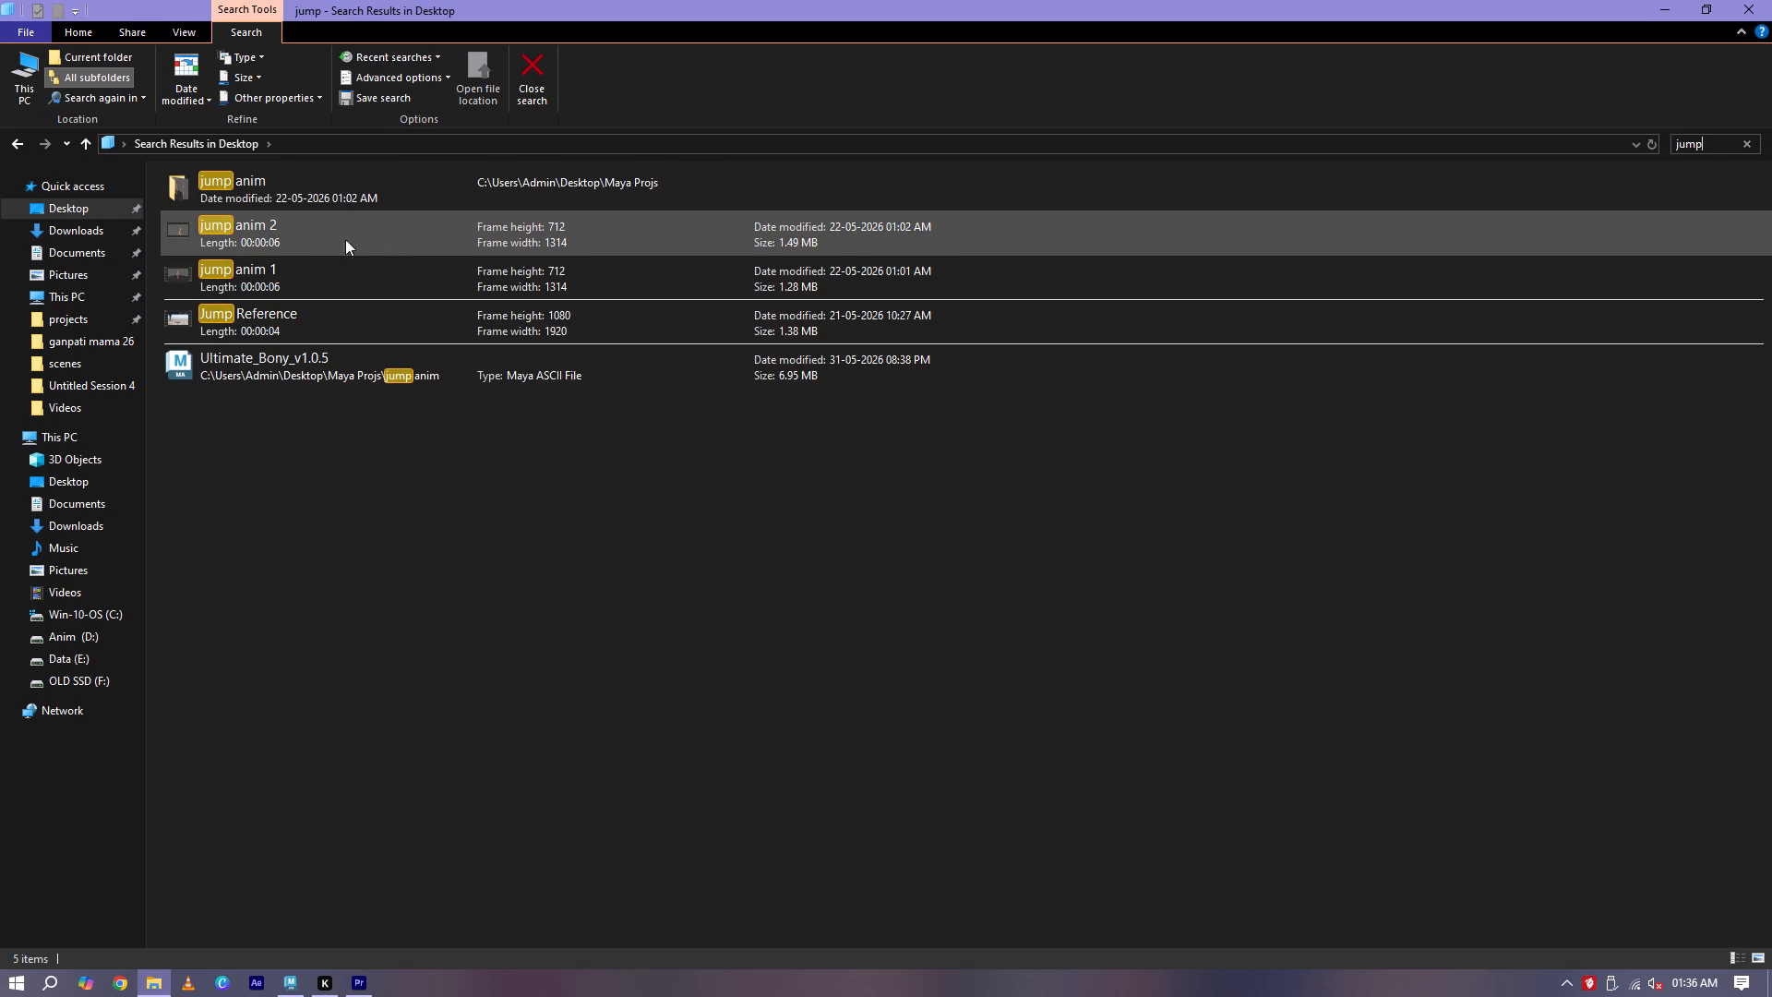
{"action": "double_click", "coordinate": [277, 187]}
Import the jump anim 2 video from the folder into the Premiere Pro sequence, placing it on V2 just after pushh.mov.
{"action": "left_click_drag", "start_coordinate": [208, 236], "coordinate": [377, 947]}
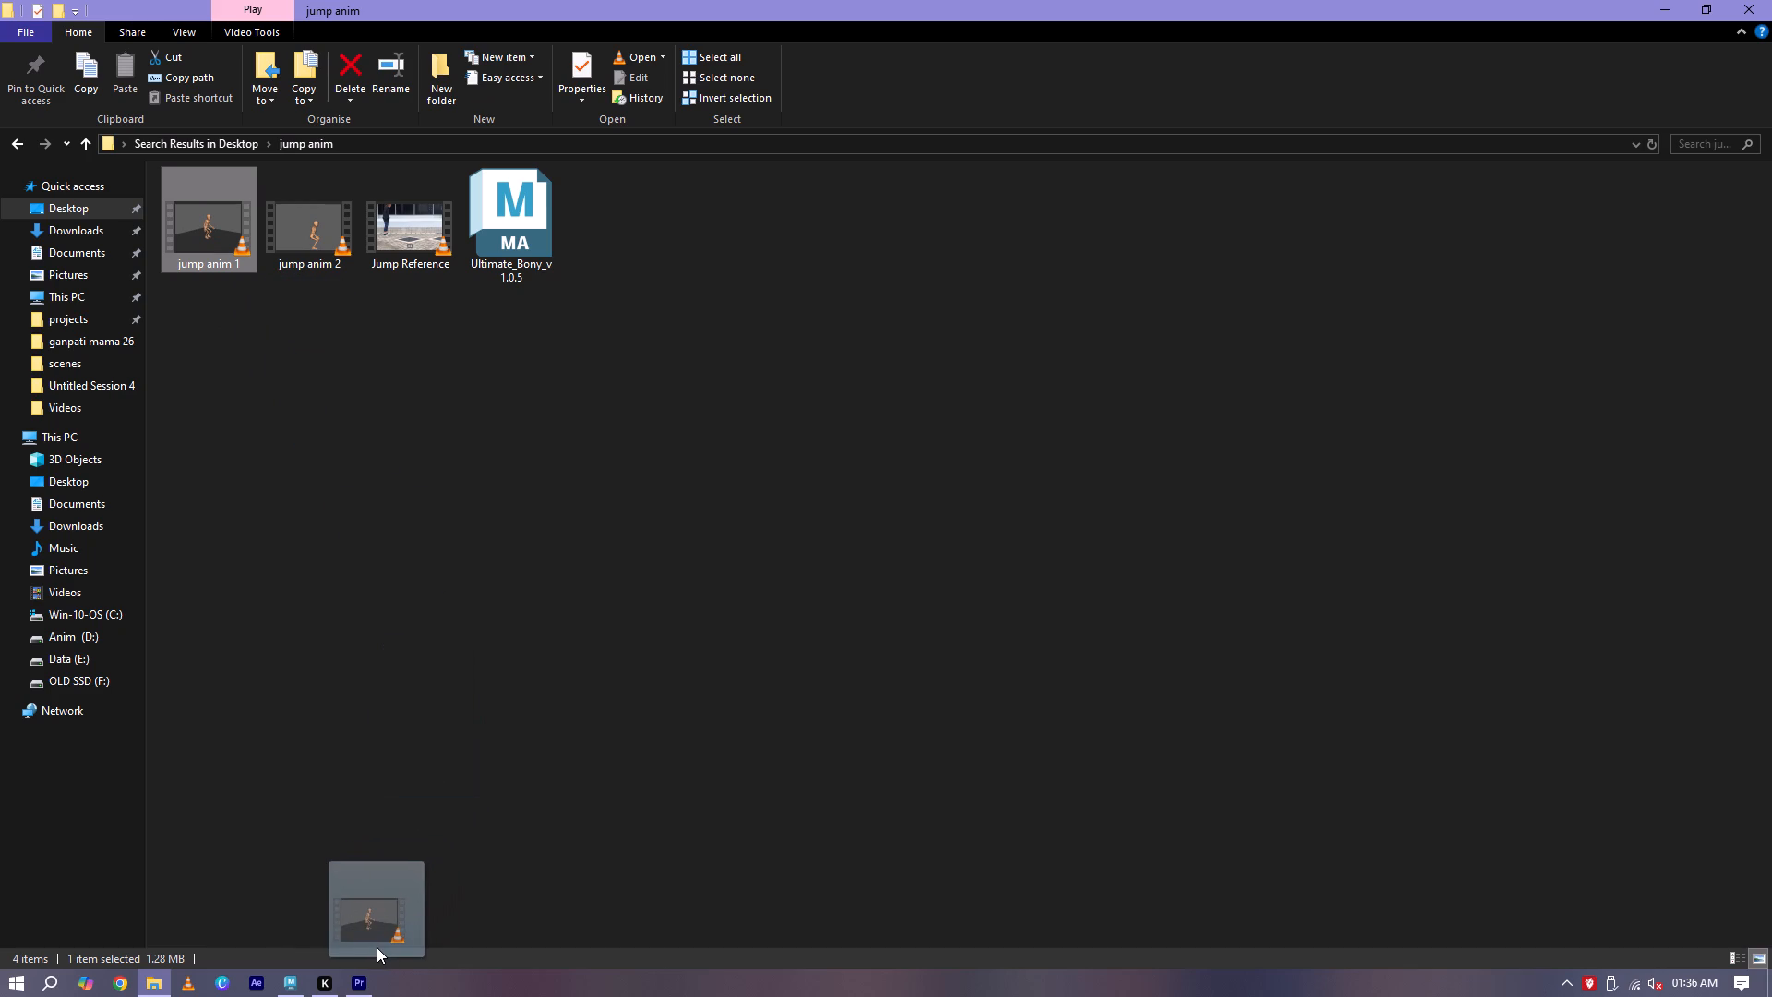
{"action": "left_click_drag", "start_coordinate": [377, 947], "coordinate": [320, 457]}
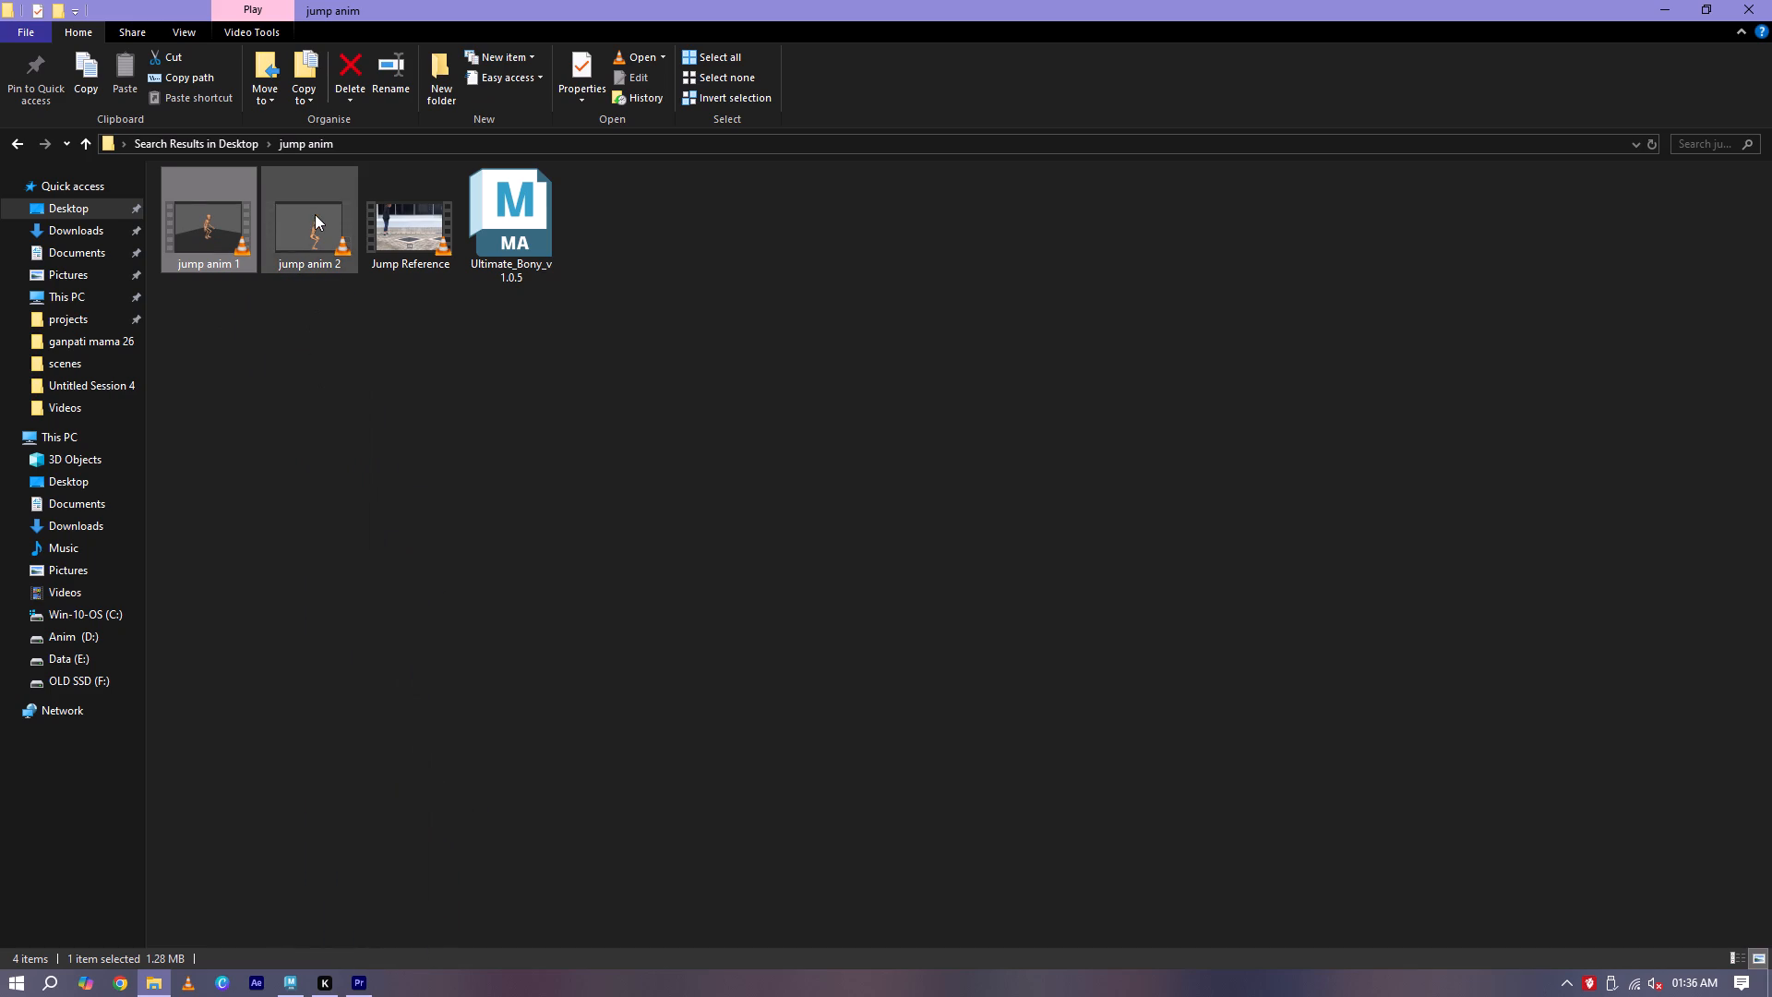
{"action": "left_click_drag", "start_coordinate": [315, 214], "coordinate": [359, 992]}
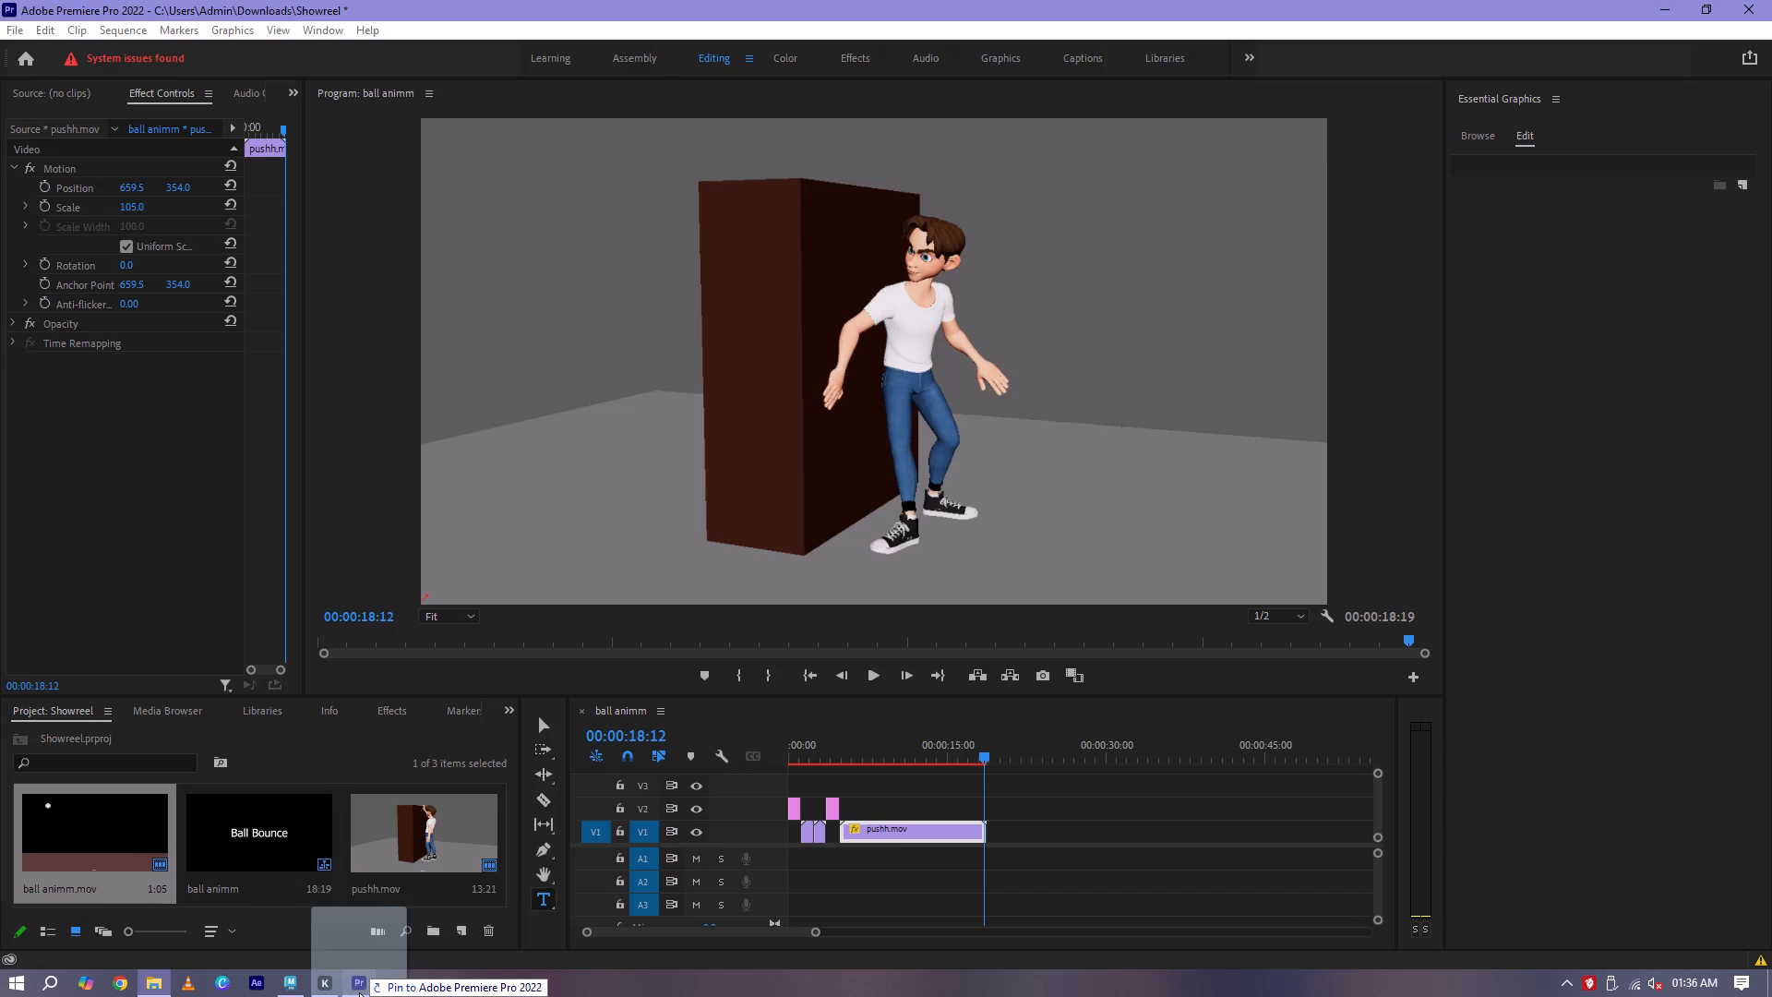
{"action": "left_click_drag", "start_coordinate": [359, 992], "coordinate": [999, 811]}
Import the jump anim 1 video from the jump anim folder in File Explorer, placing it on V2 directly after jump anim 2.
{"action": "left_click", "coordinate": [156, 988]}
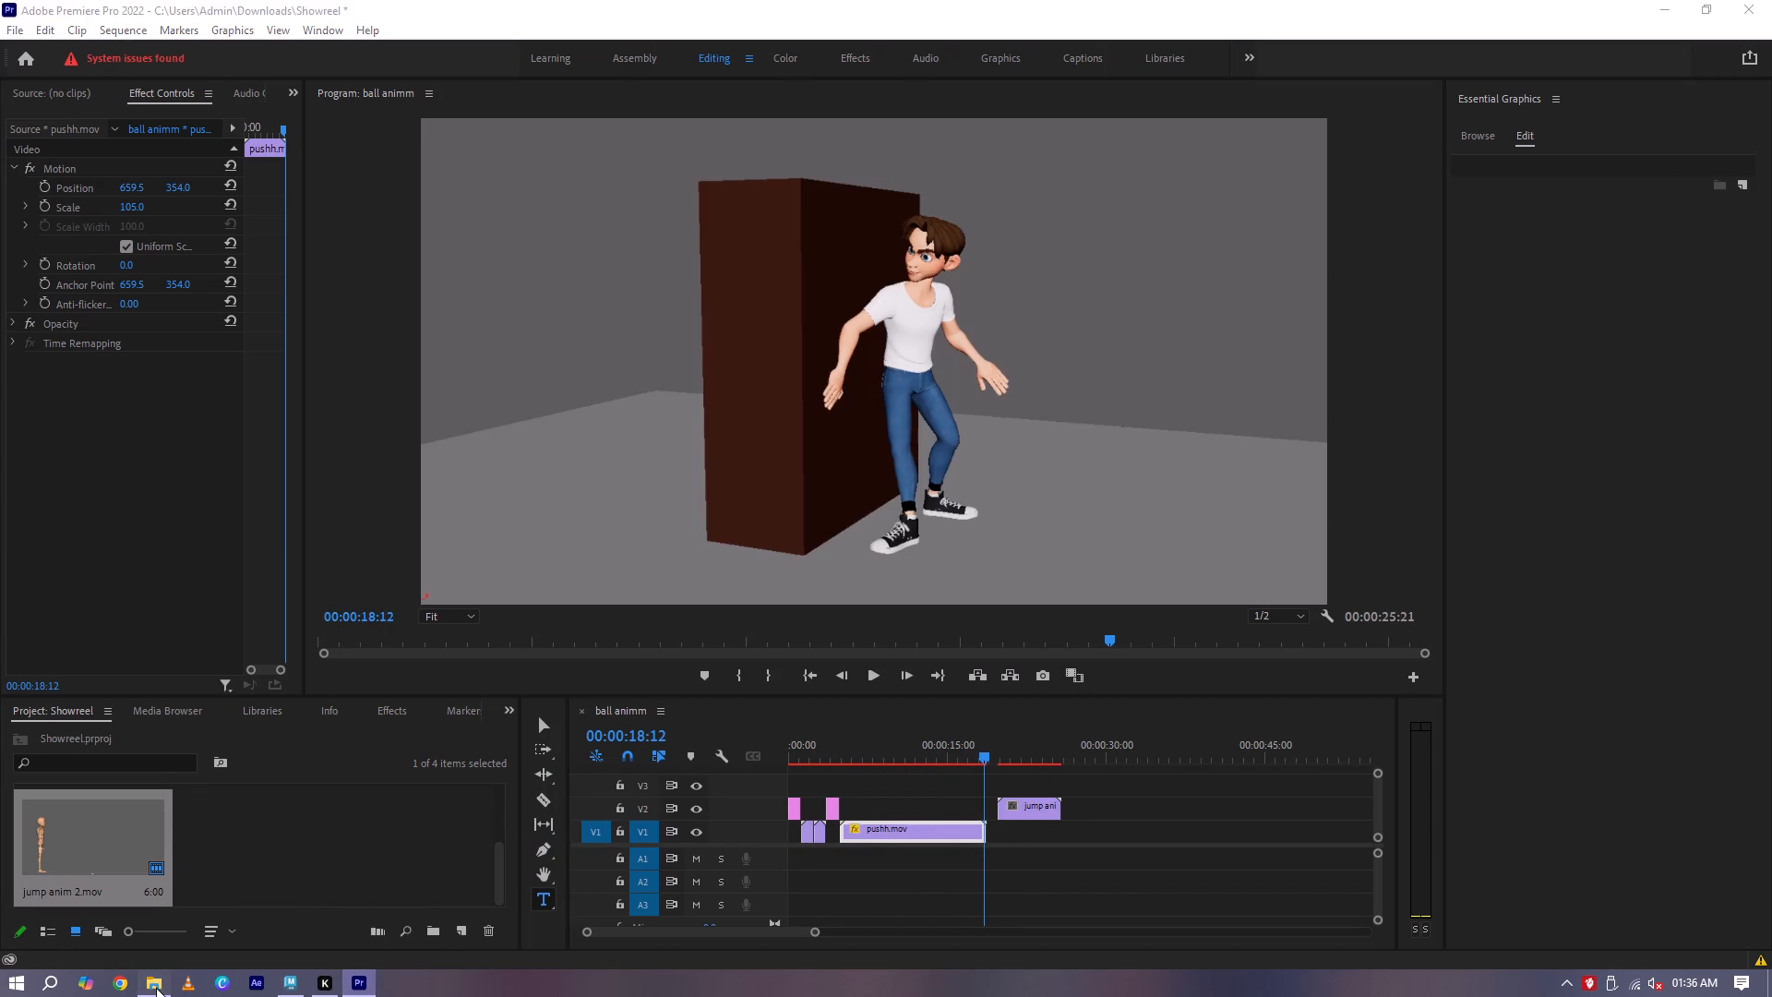
{"action": "left_click_drag", "start_coordinate": [189, 231], "coordinate": [369, 973]}
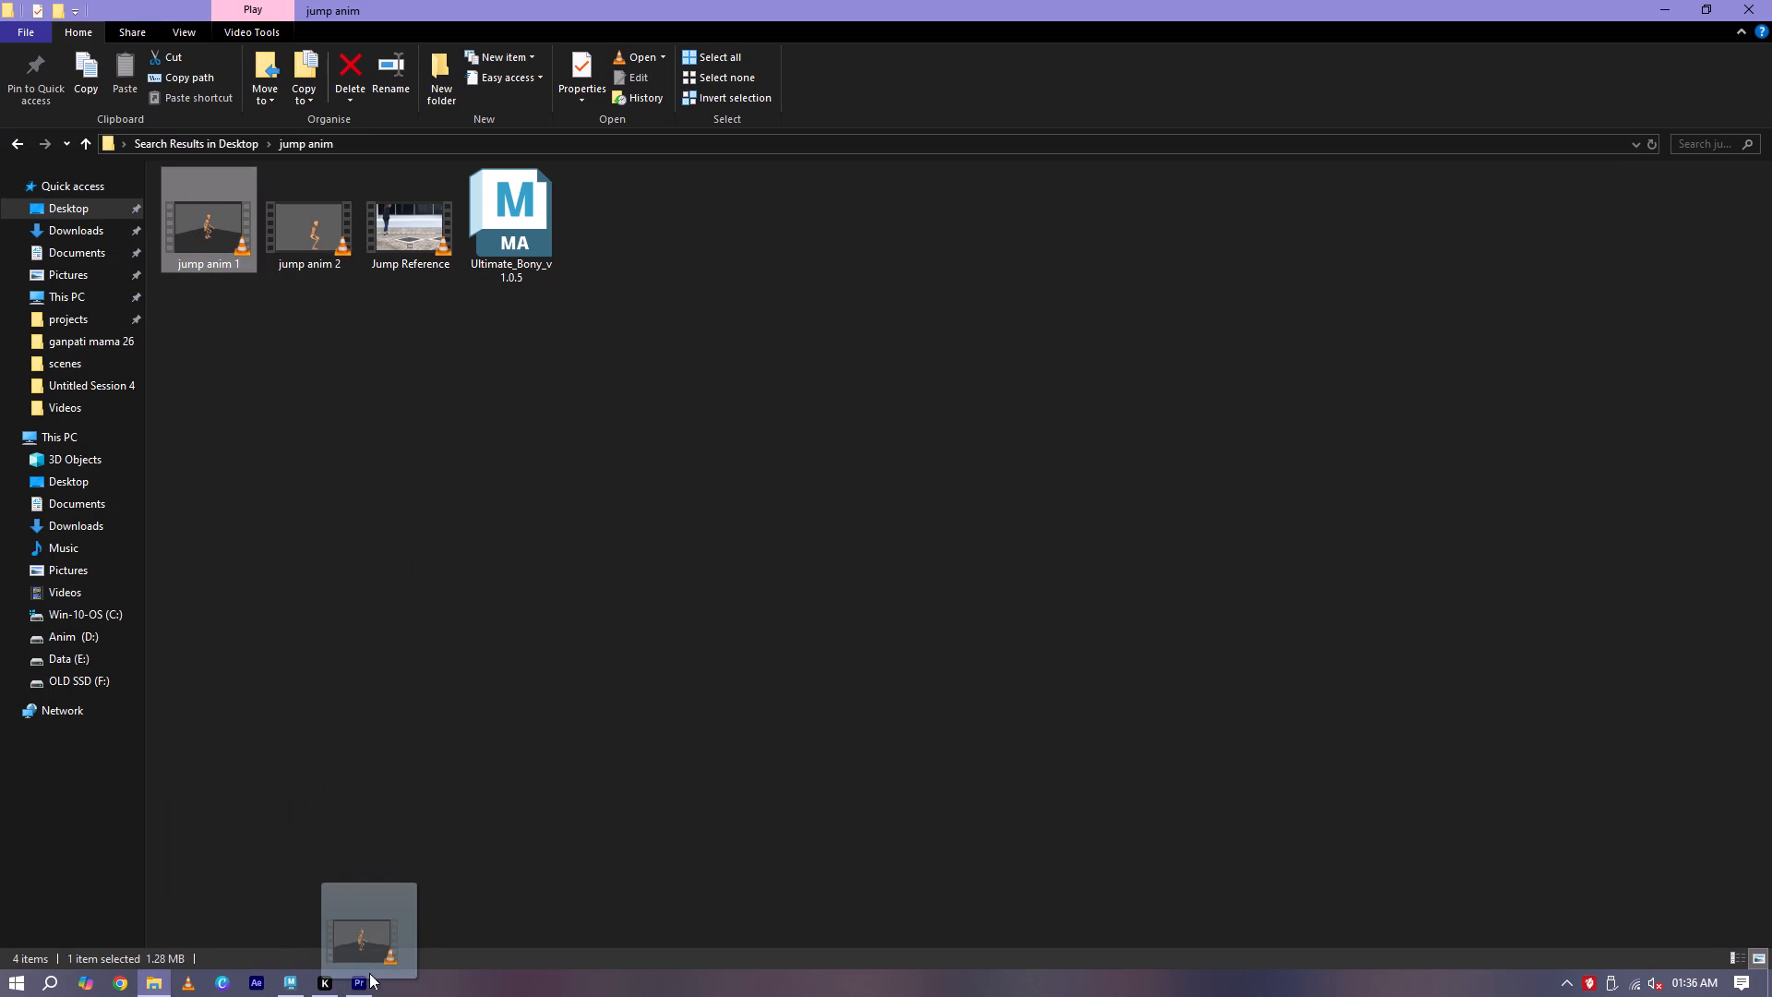
{"action": "left_click_drag", "start_coordinate": [369, 973], "coordinate": [1062, 808]}
Scrub through the two jump clips to preview them.
{"action": "left_click_drag", "start_coordinate": [1040, 750], "coordinate": [1086, 760]}
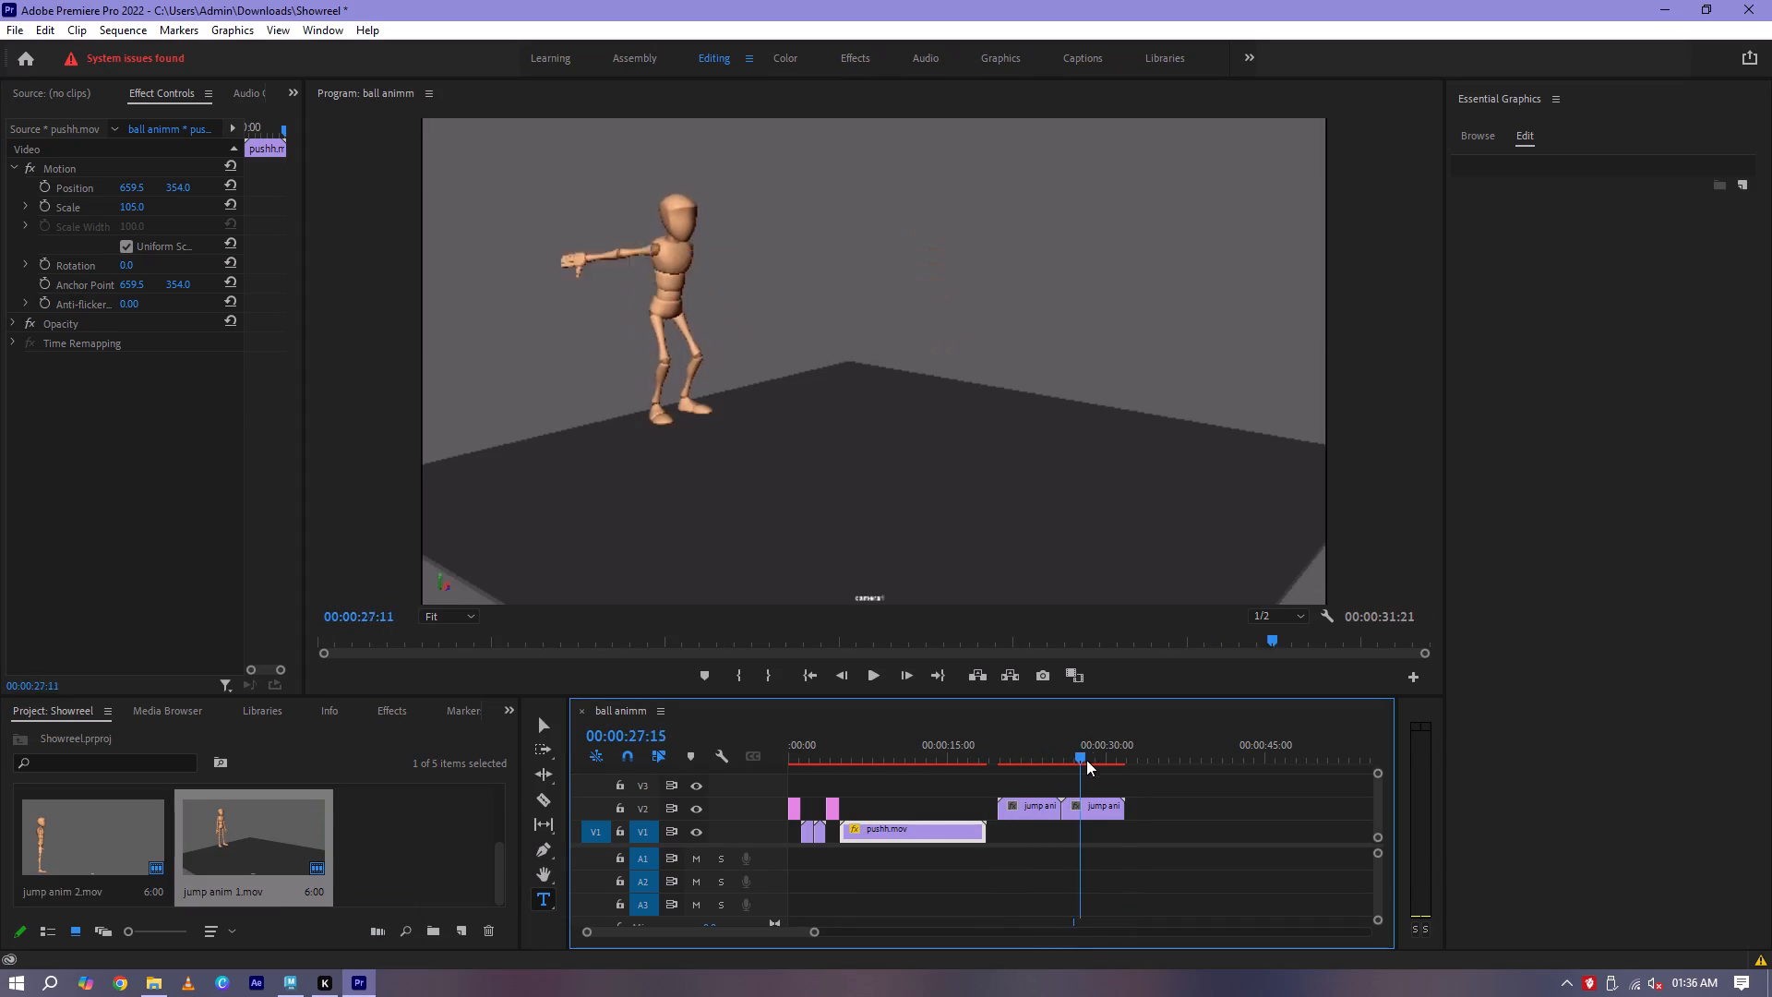
{"action": "left_click_drag", "start_coordinate": [1086, 760], "coordinate": [1014, 786]}
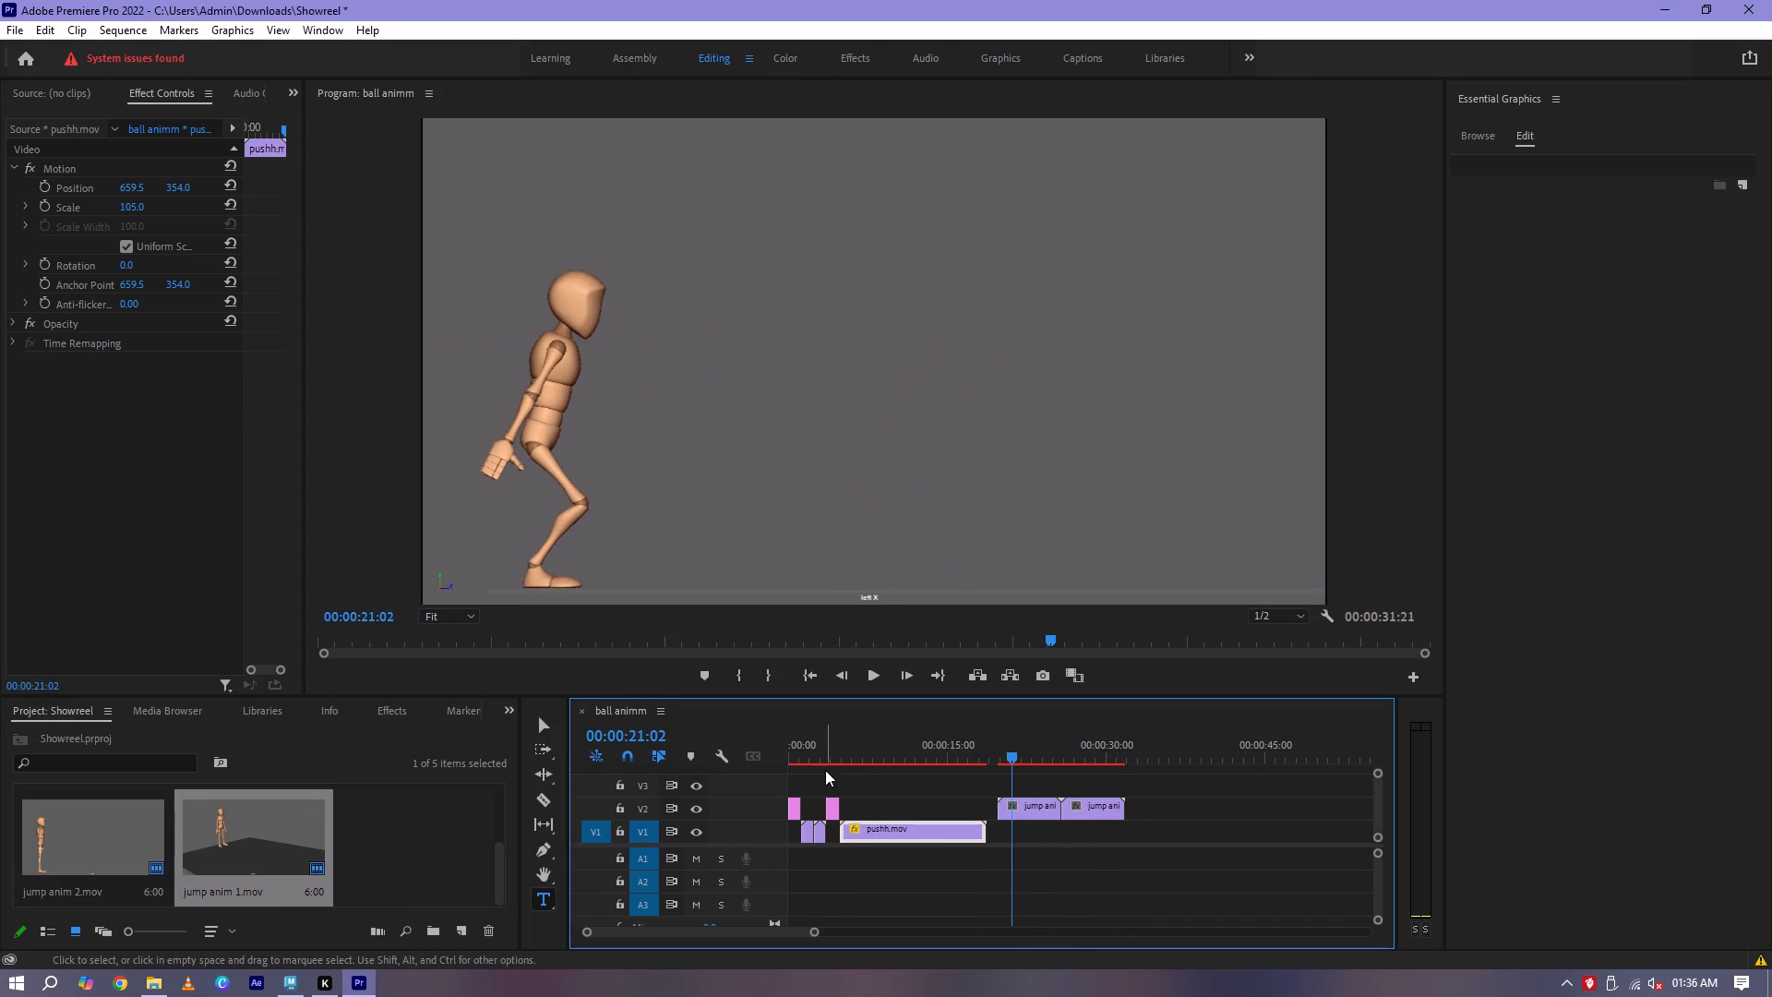
Move the Push Anim title and pushh.mov together to a later position, past the end of the jump clips.
{"action": "left_click_drag", "start_coordinate": [831, 775], "coordinate": [898, 835]}
{"action": "left_click_drag", "start_coordinate": [894, 836], "coordinate": [1201, 828]}
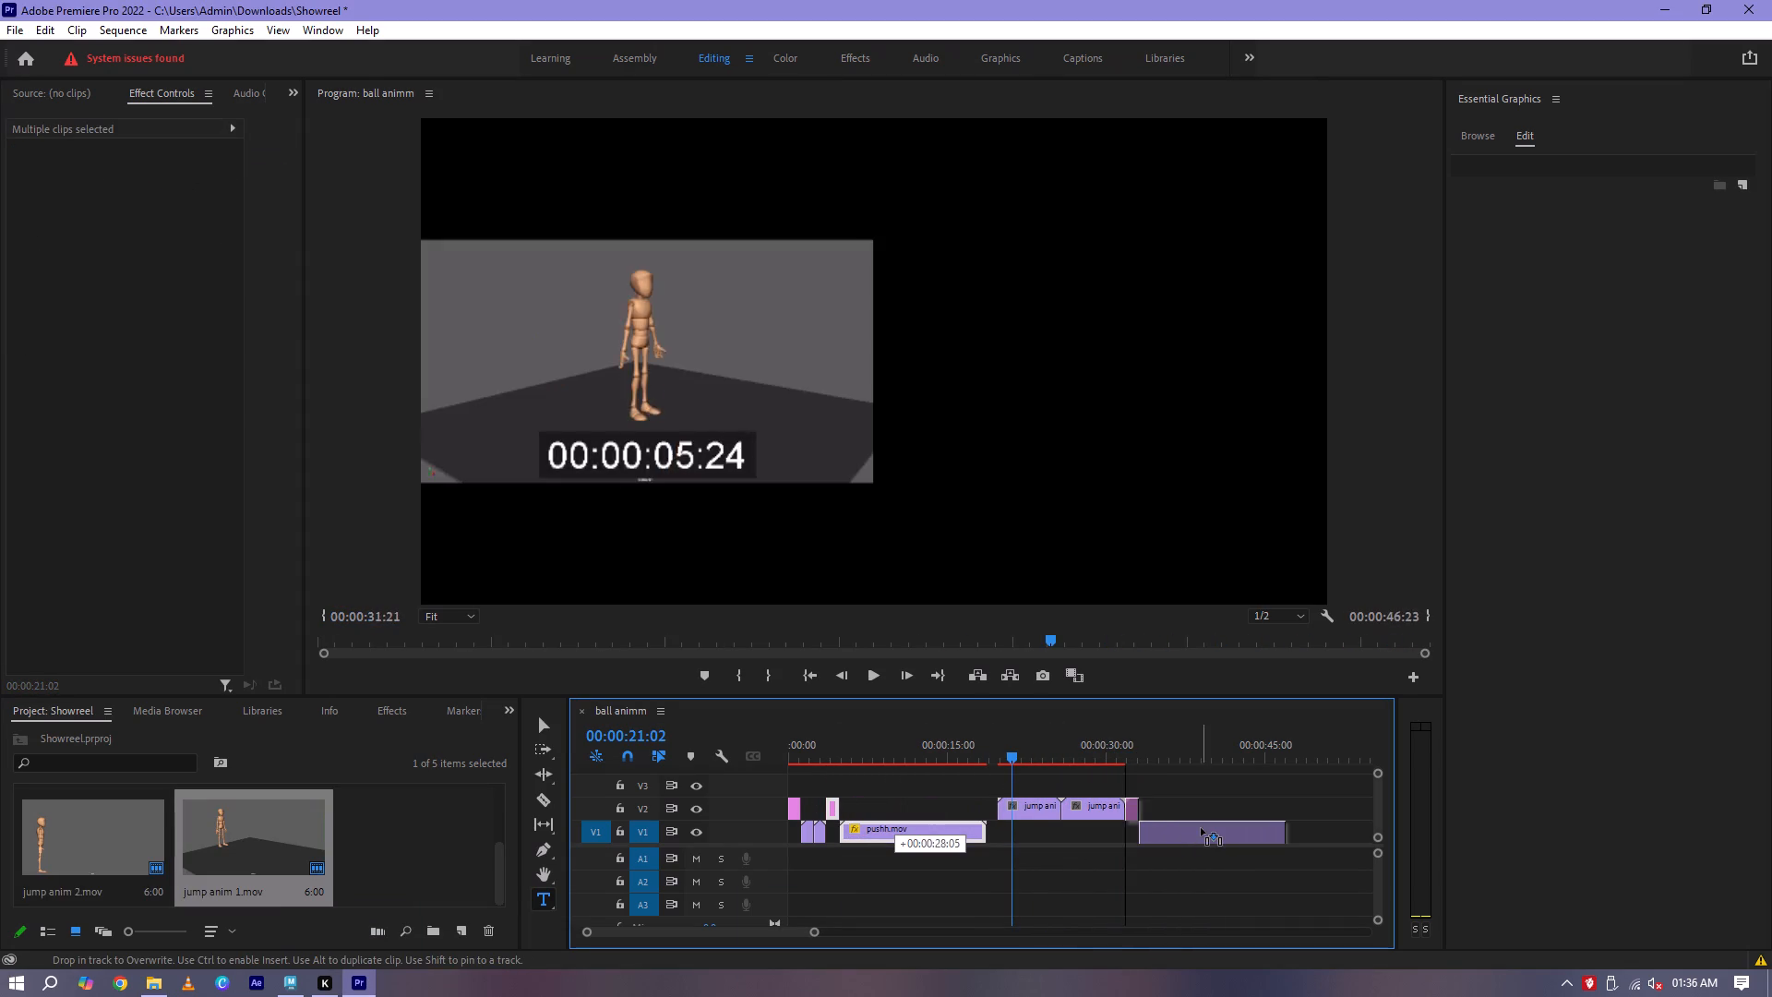
{"action": "left_click_drag", "start_coordinate": [1201, 828], "coordinate": [1224, 828]}
Move both jump clips earlier on V2 into the gap after the ball clips, leaving room for a title.
{"action": "left_click_drag", "start_coordinate": [1017, 781], "coordinate": [1107, 819]}
{"action": "left_click_drag", "start_coordinate": [1095, 811], "coordinate": [1093, 811]}
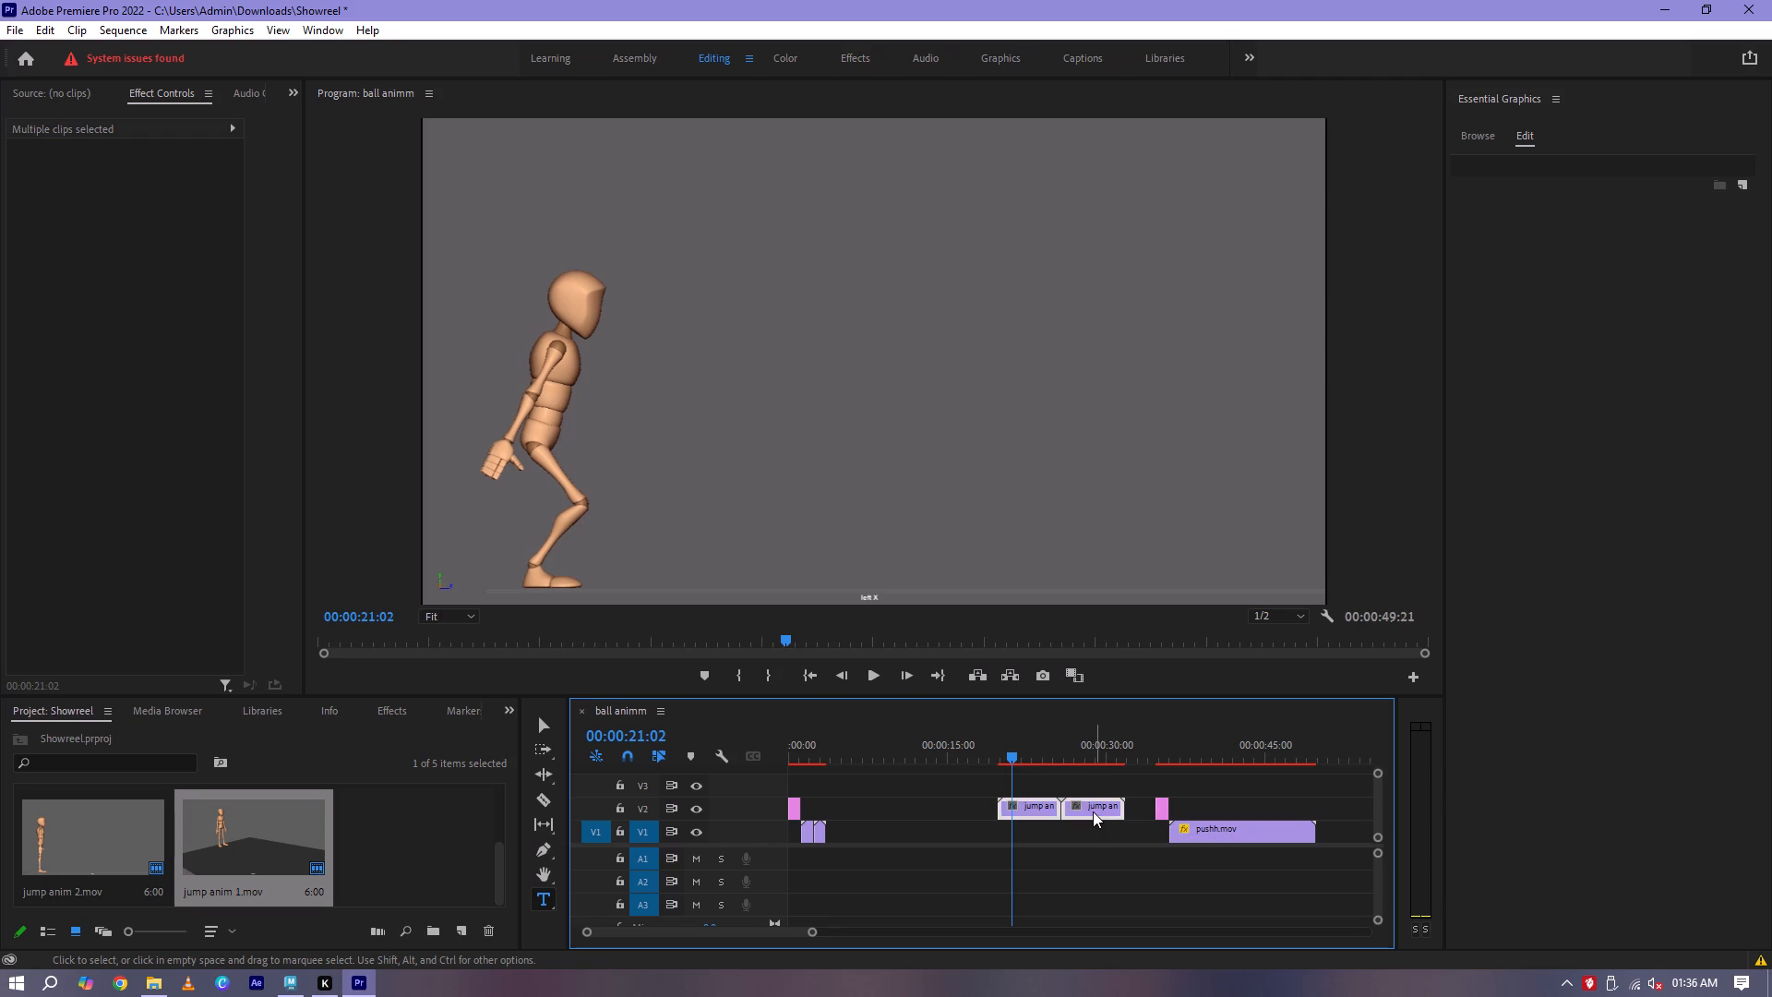
{"action": "left_click_drag", "start_coordinate": [1093, 811], "coordinate": [957, 810]}
Duplicate the Ball Bounce title and place the copy on V2 directly after the second ball clip.
{"action": "left_click", "coordinate": [792, 807]}
{"action": "right_click", "coordinate": [792, 807]}
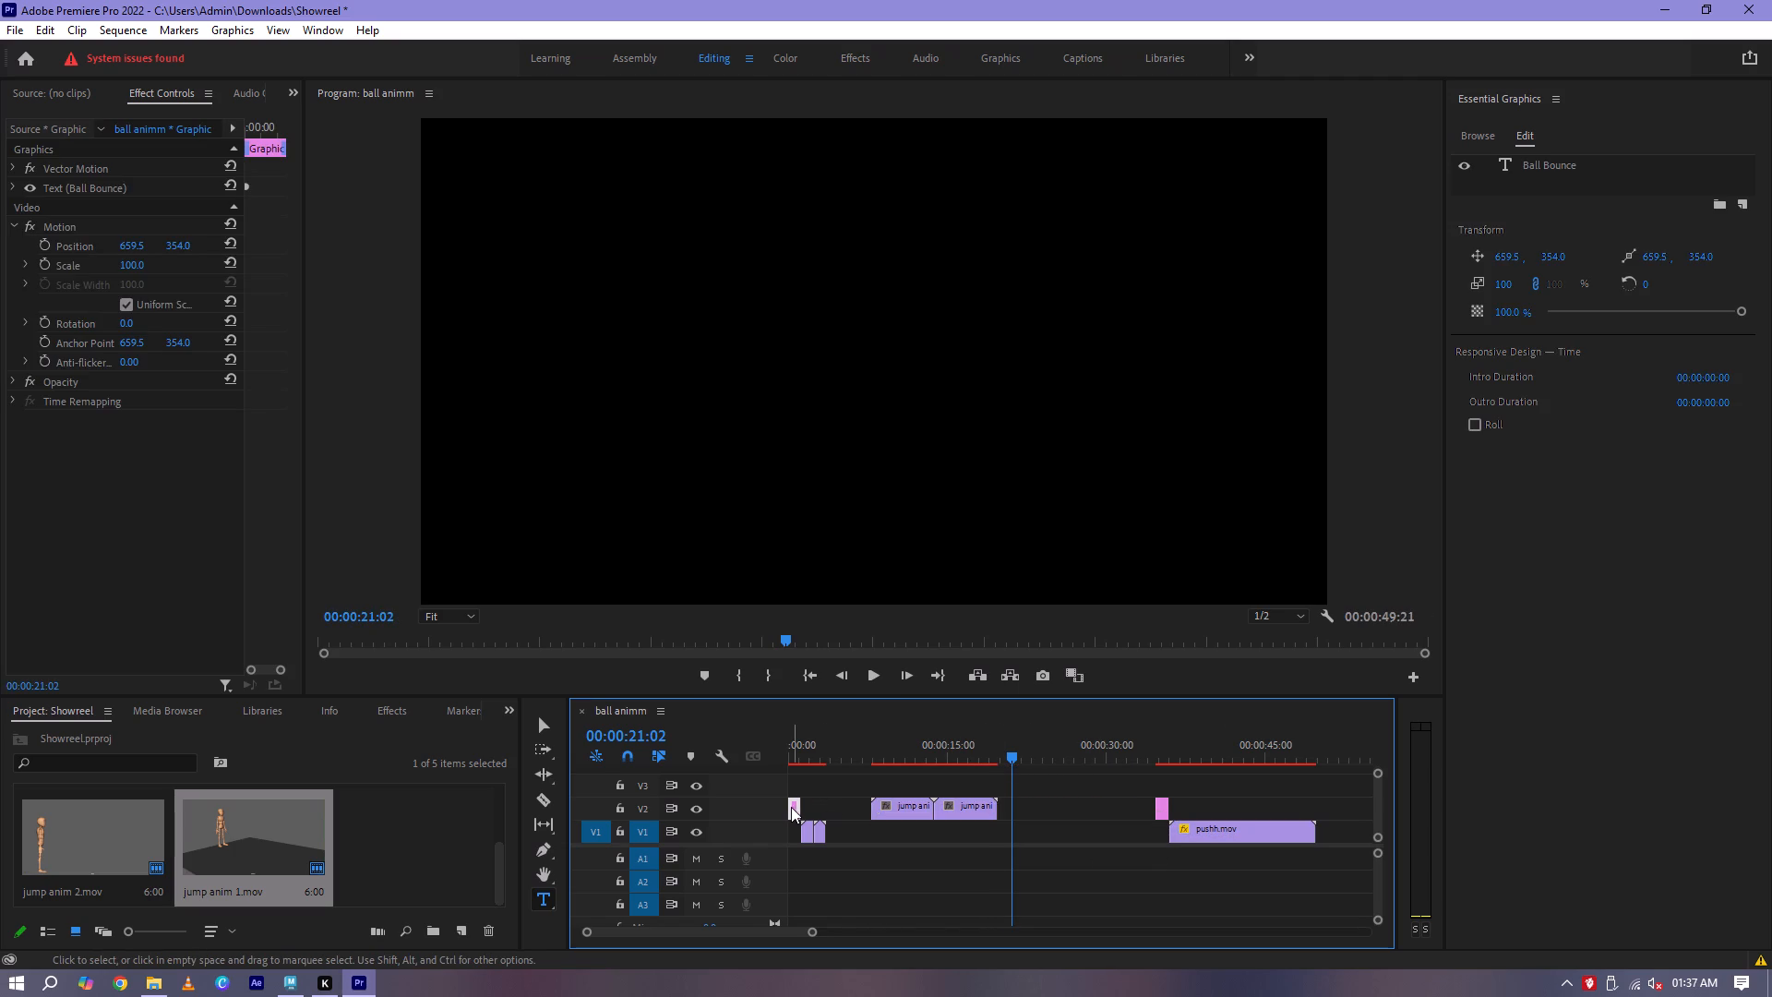
{"action": "left_click", "coordinate": [786, 784]}
{"action": "key", "text": "ctrl+c"}
{"action": "left_click", "coordinate": [834, 756]}
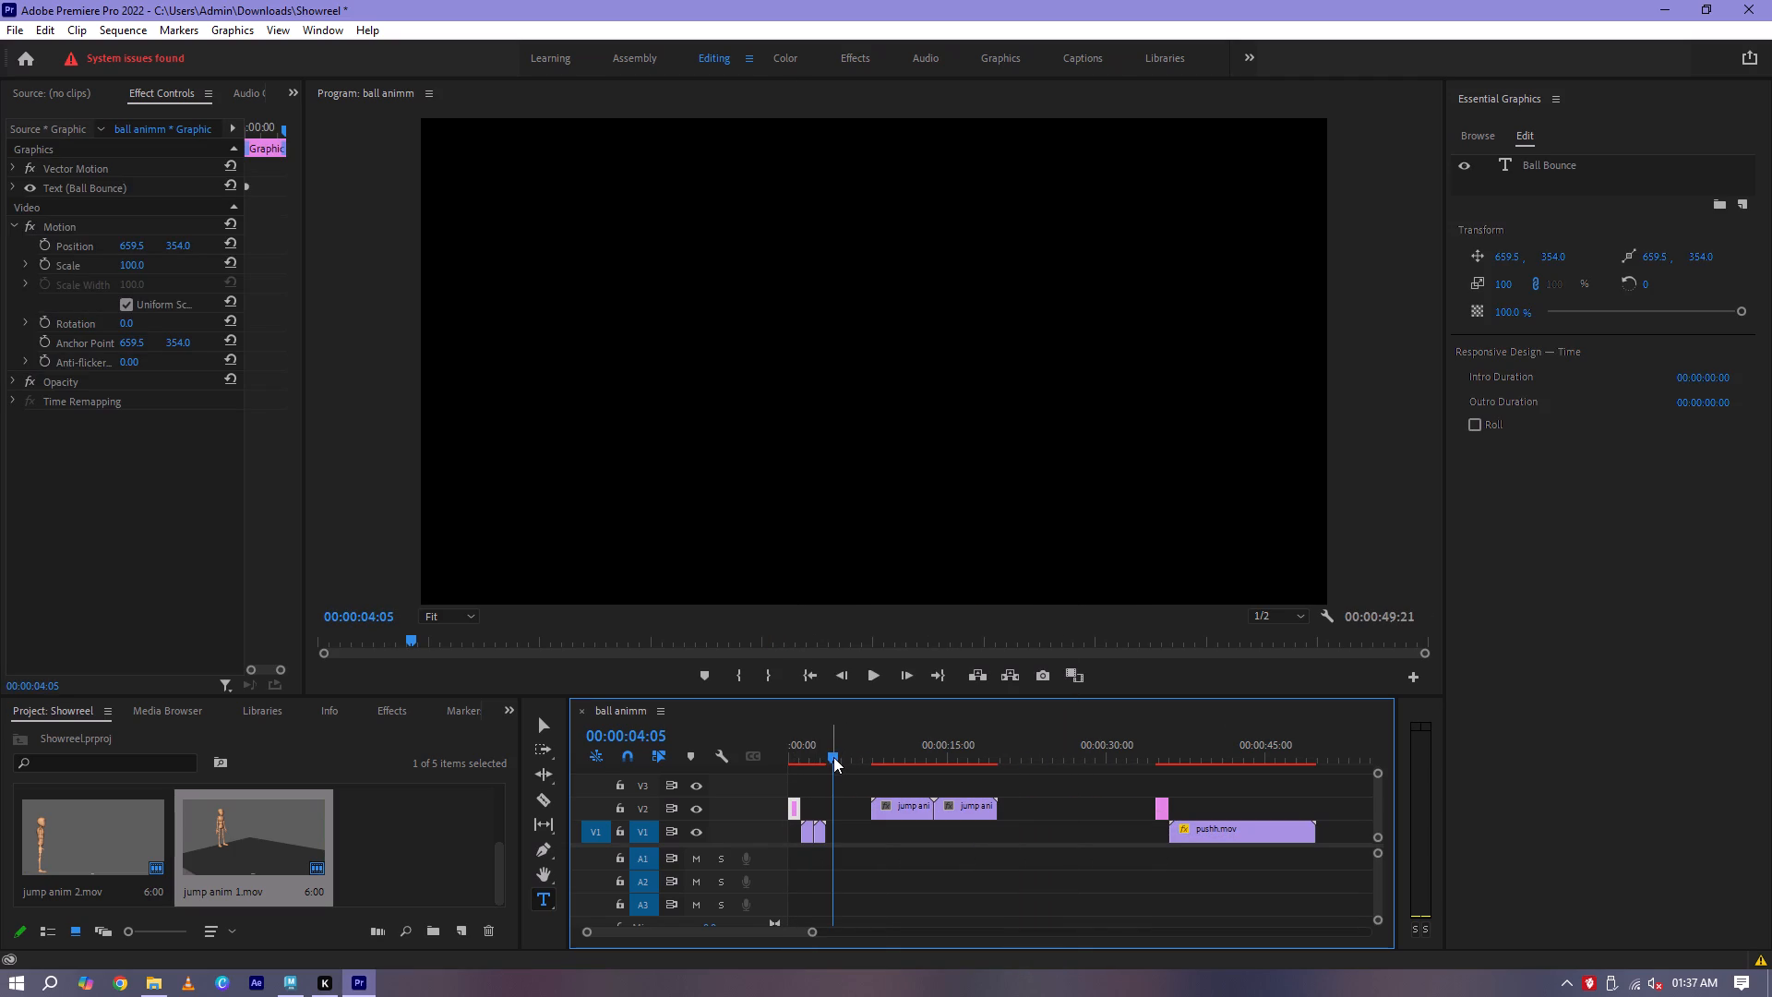
{"action": "key", "text": "ctrl+v"}
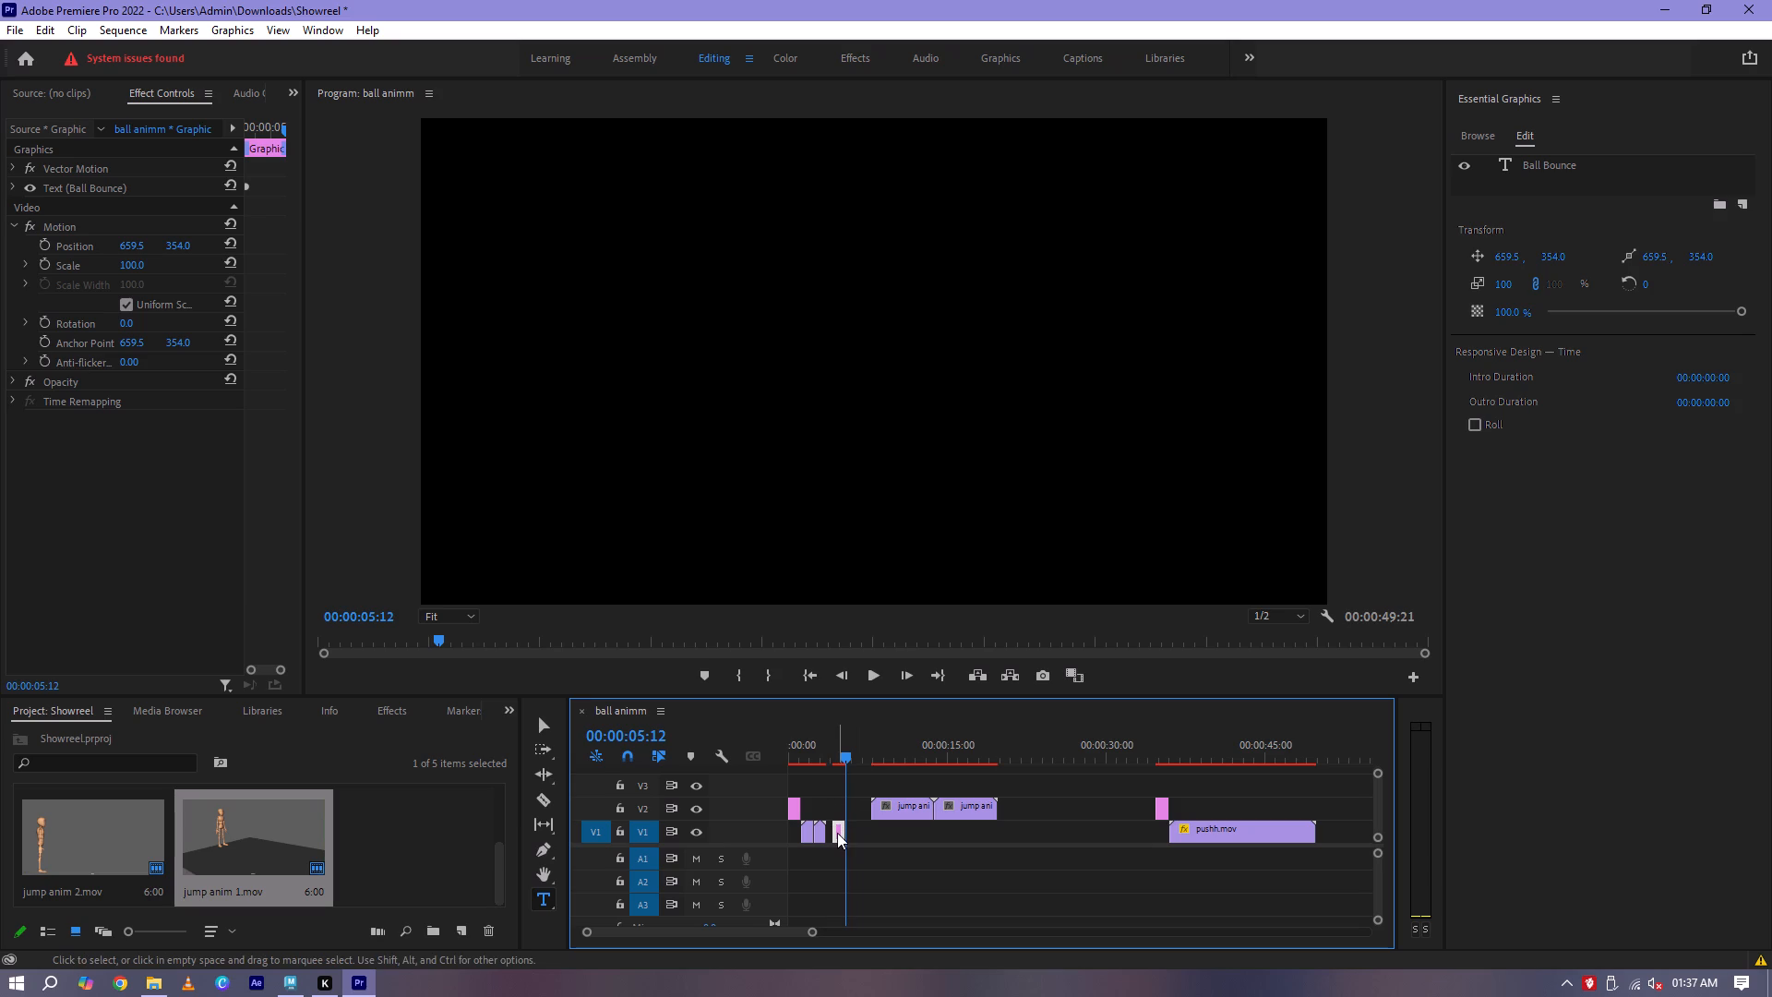
{"action": "left_click_drag", "start_coordinate": [837, 833], "coordinate": [830, 814]}
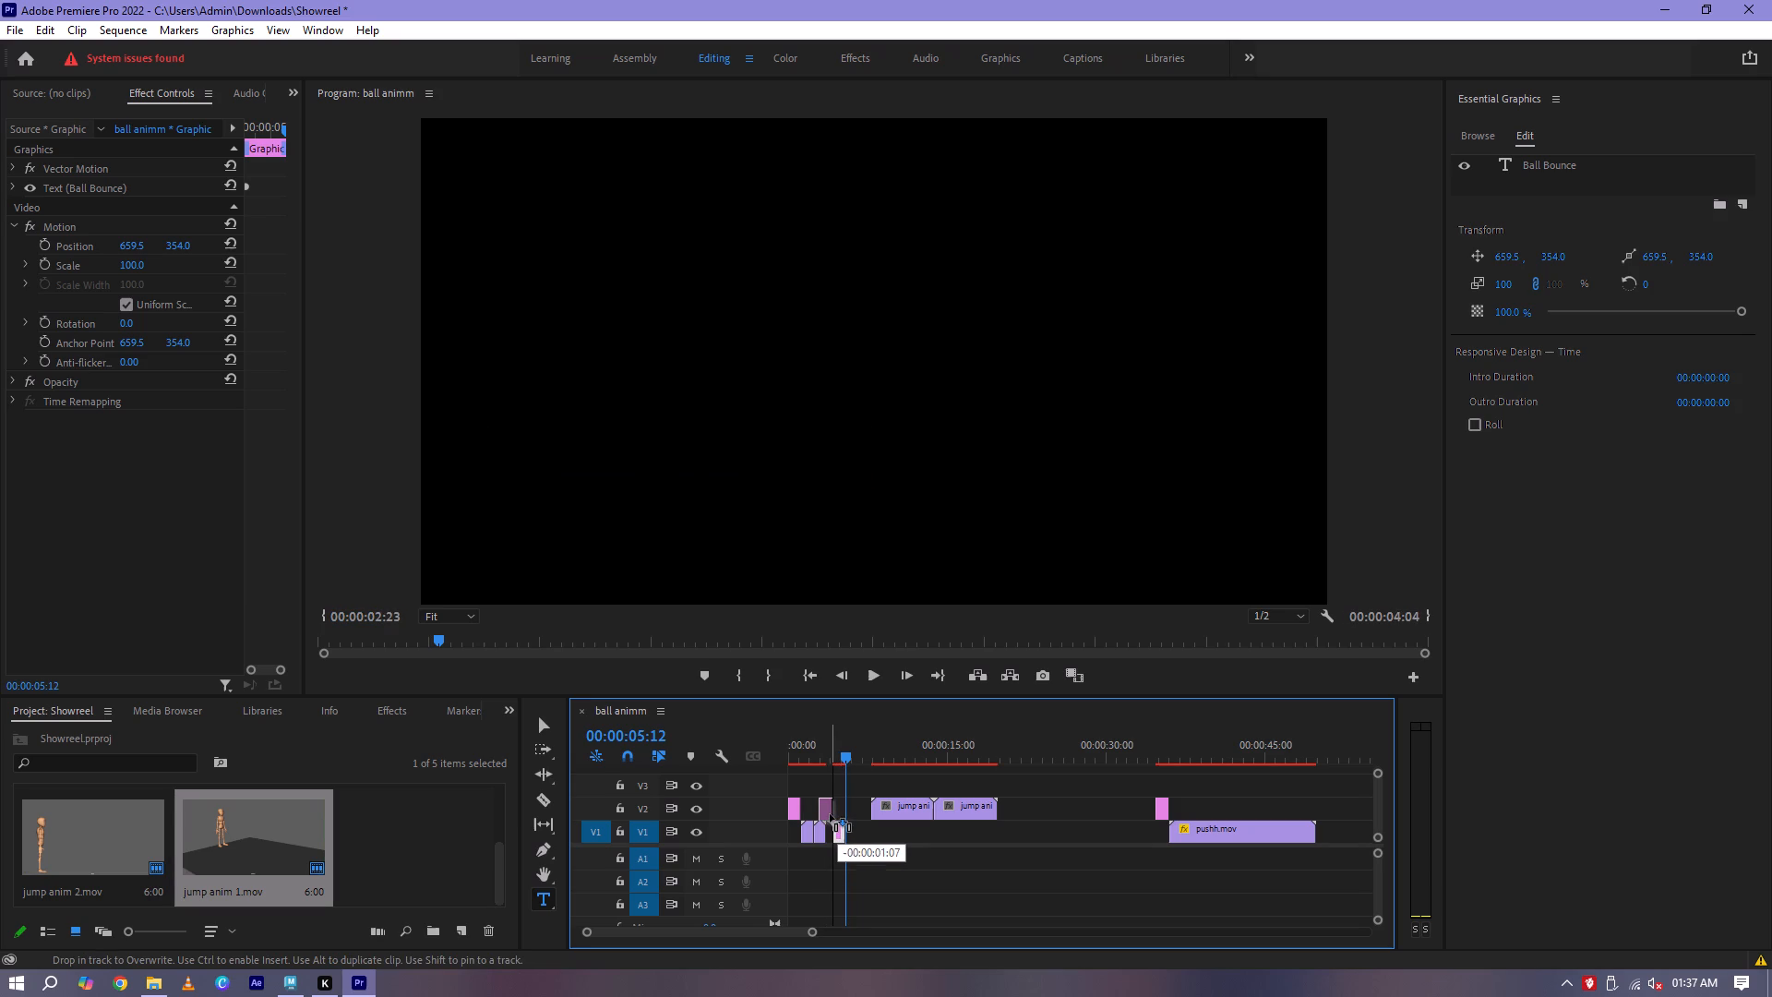
{"action": "left_click_drag", "start_coordinate": [830, 814], "coordinate": [832, 814]}
{"action": "left_click_drag", "start_coordinate": [832, 757], "coordinate": [807, 763]}
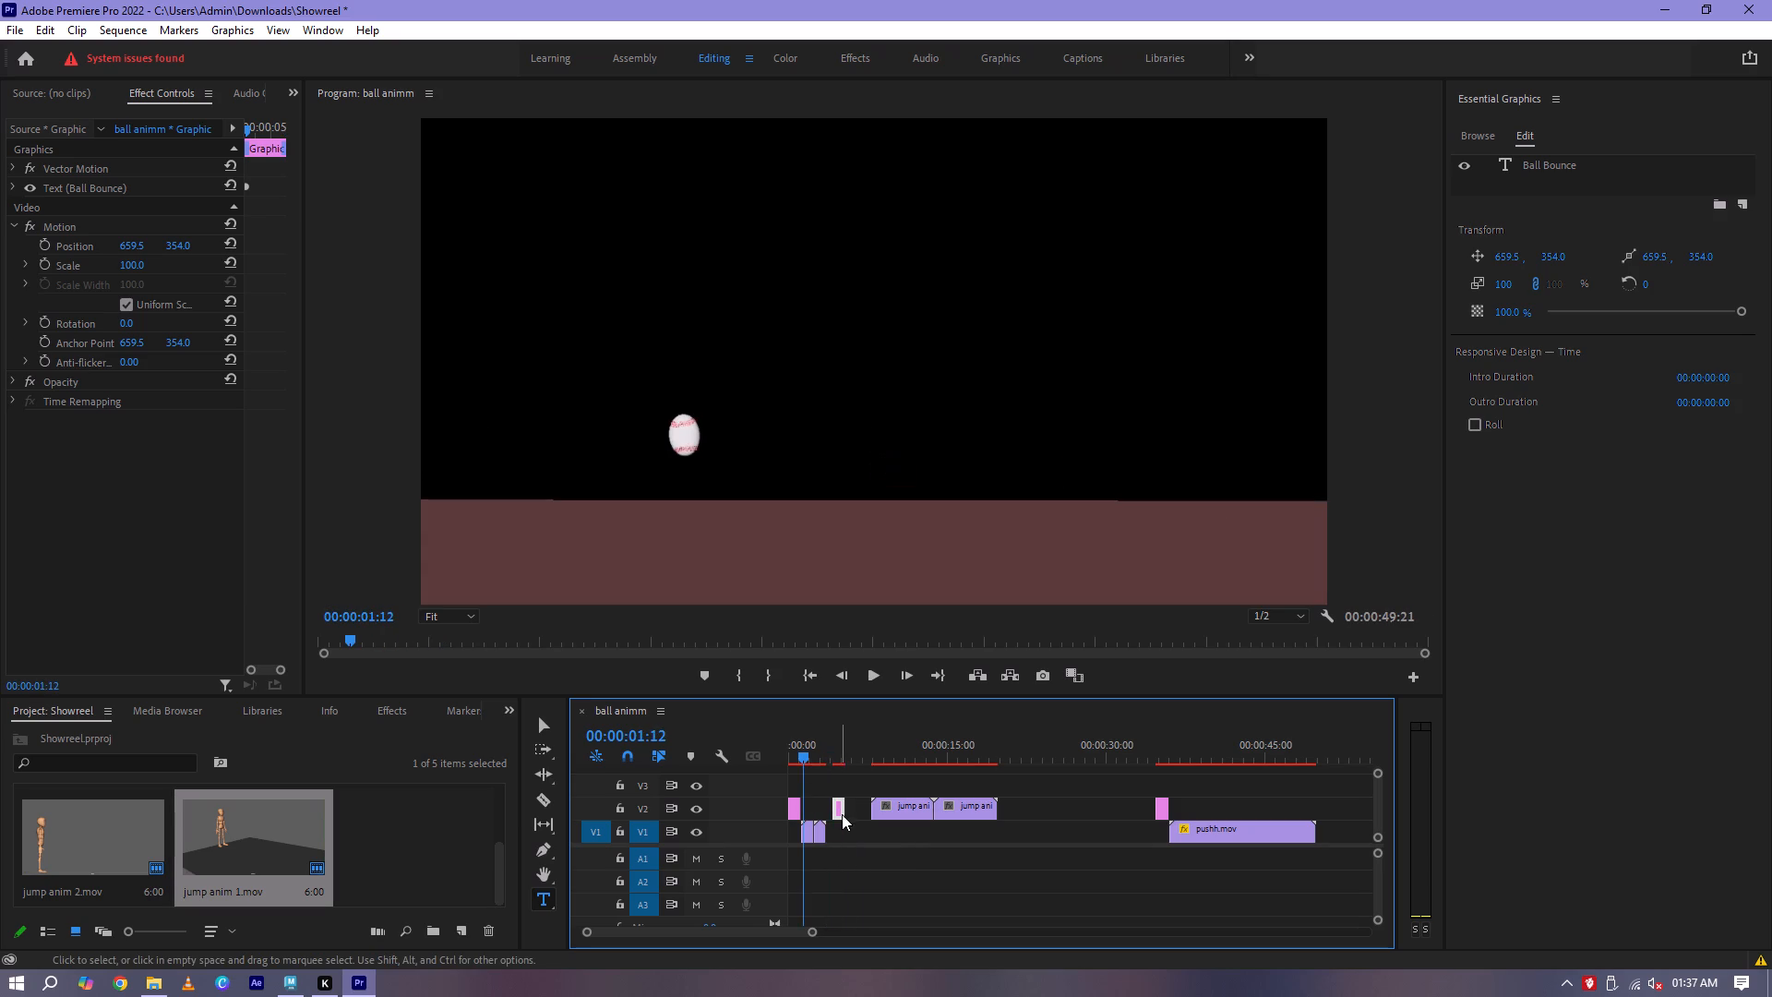
{"action": "left_click", "coordinate": [836, 811]}
Replace the text of the duplicated title with "Jump Anim".
{"action": "left_click", "coordinate": [834, 750]}
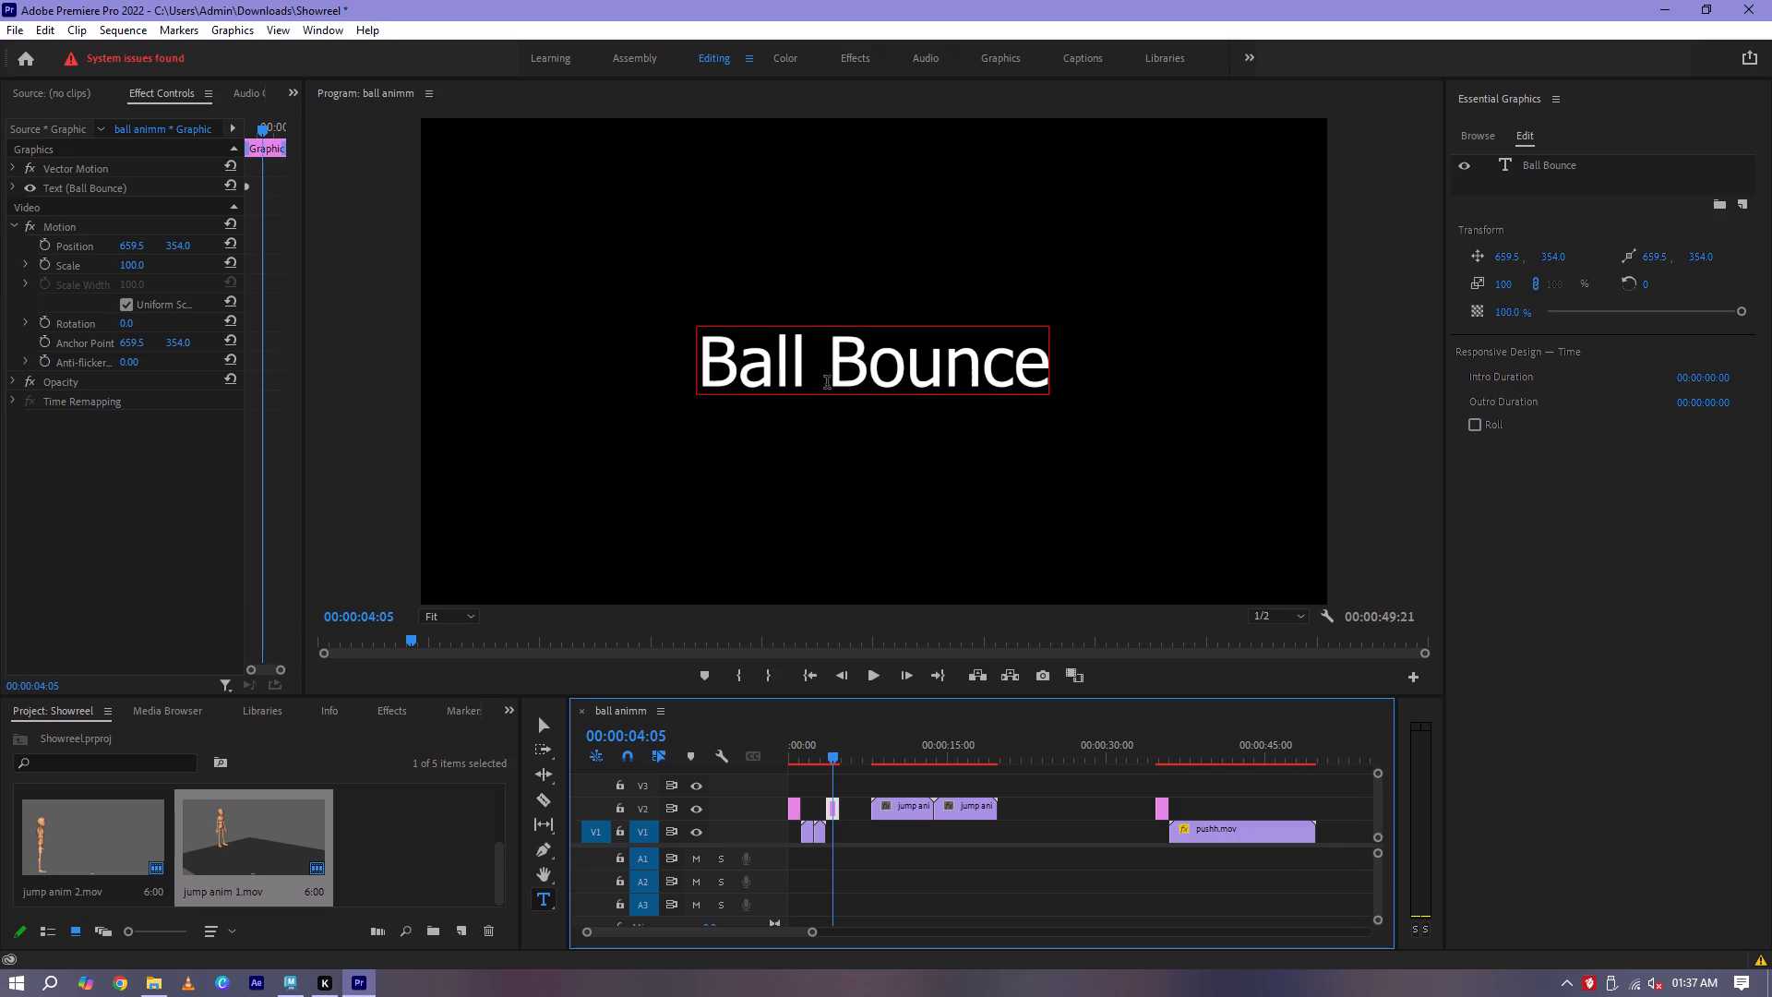
{"action": "left_click", "coordinate": [826, 370]}
{"action": "left_click_drag", "start_coordinate": [1042, 378], "coordinate": [966, 378]}
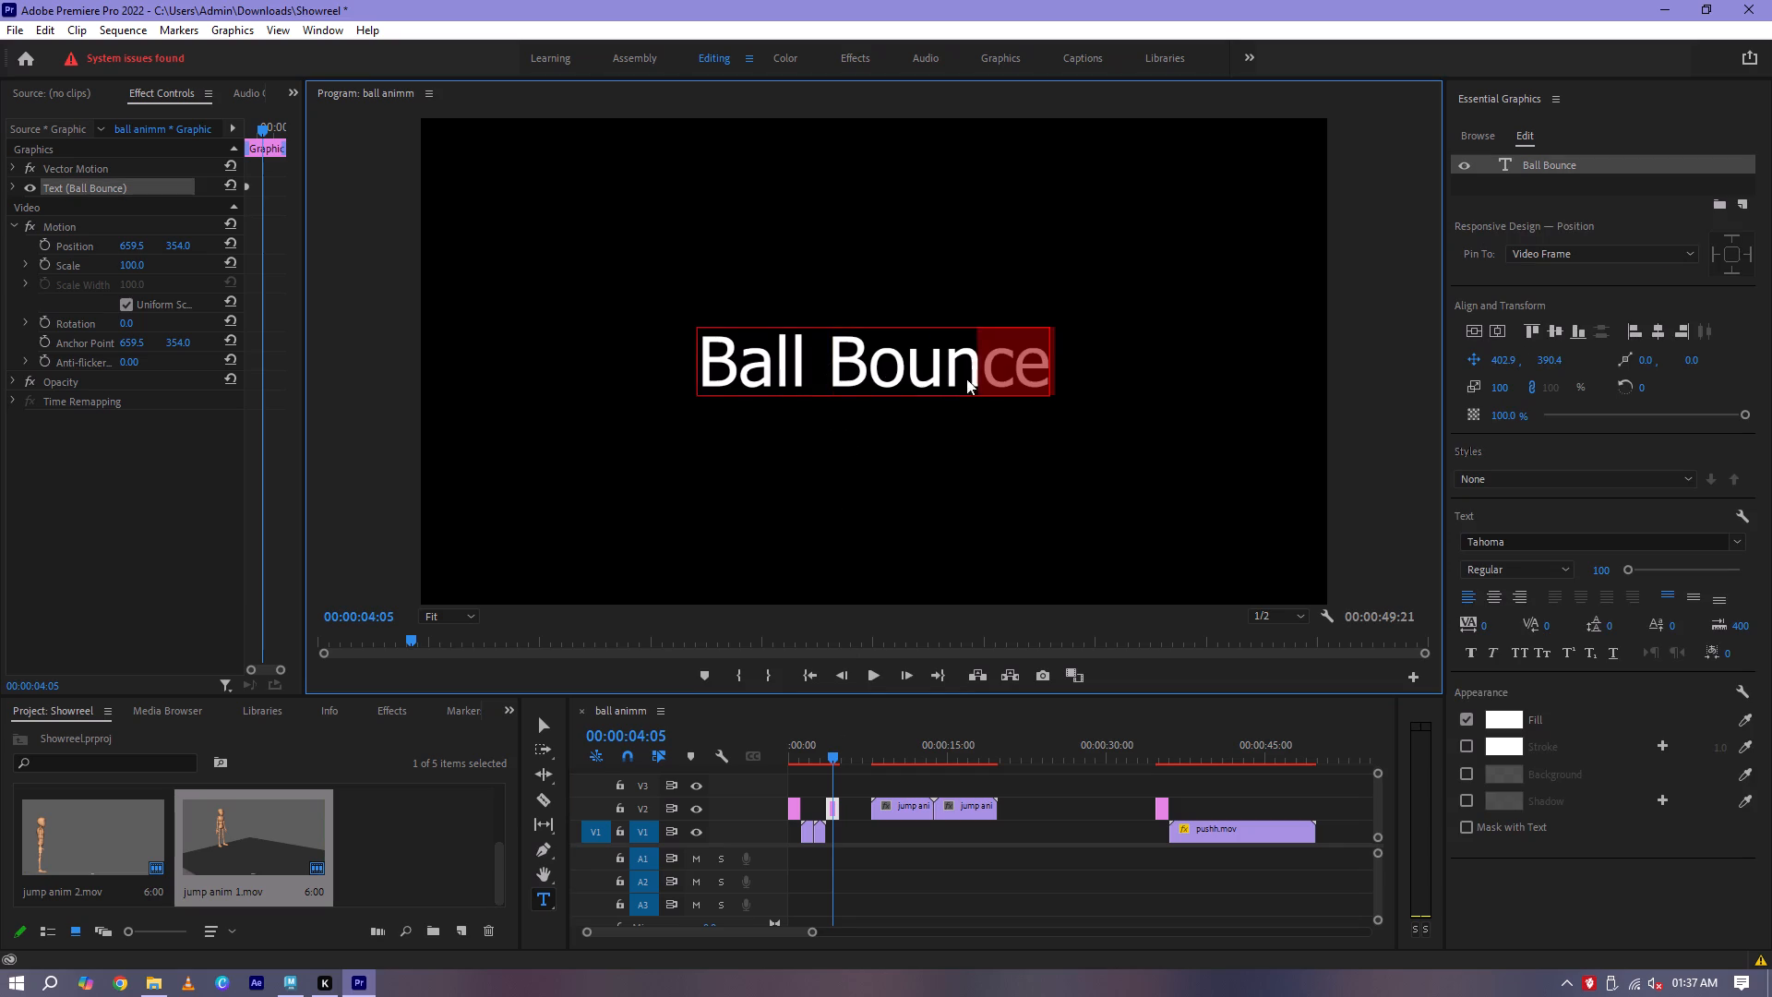
{"action": "left_click_drag", "start_coordinate": [966, 378], "coordinate": [710, 378]}
{"action": "type", "text": "Jump"}
{"action": "key", "text": "space"}
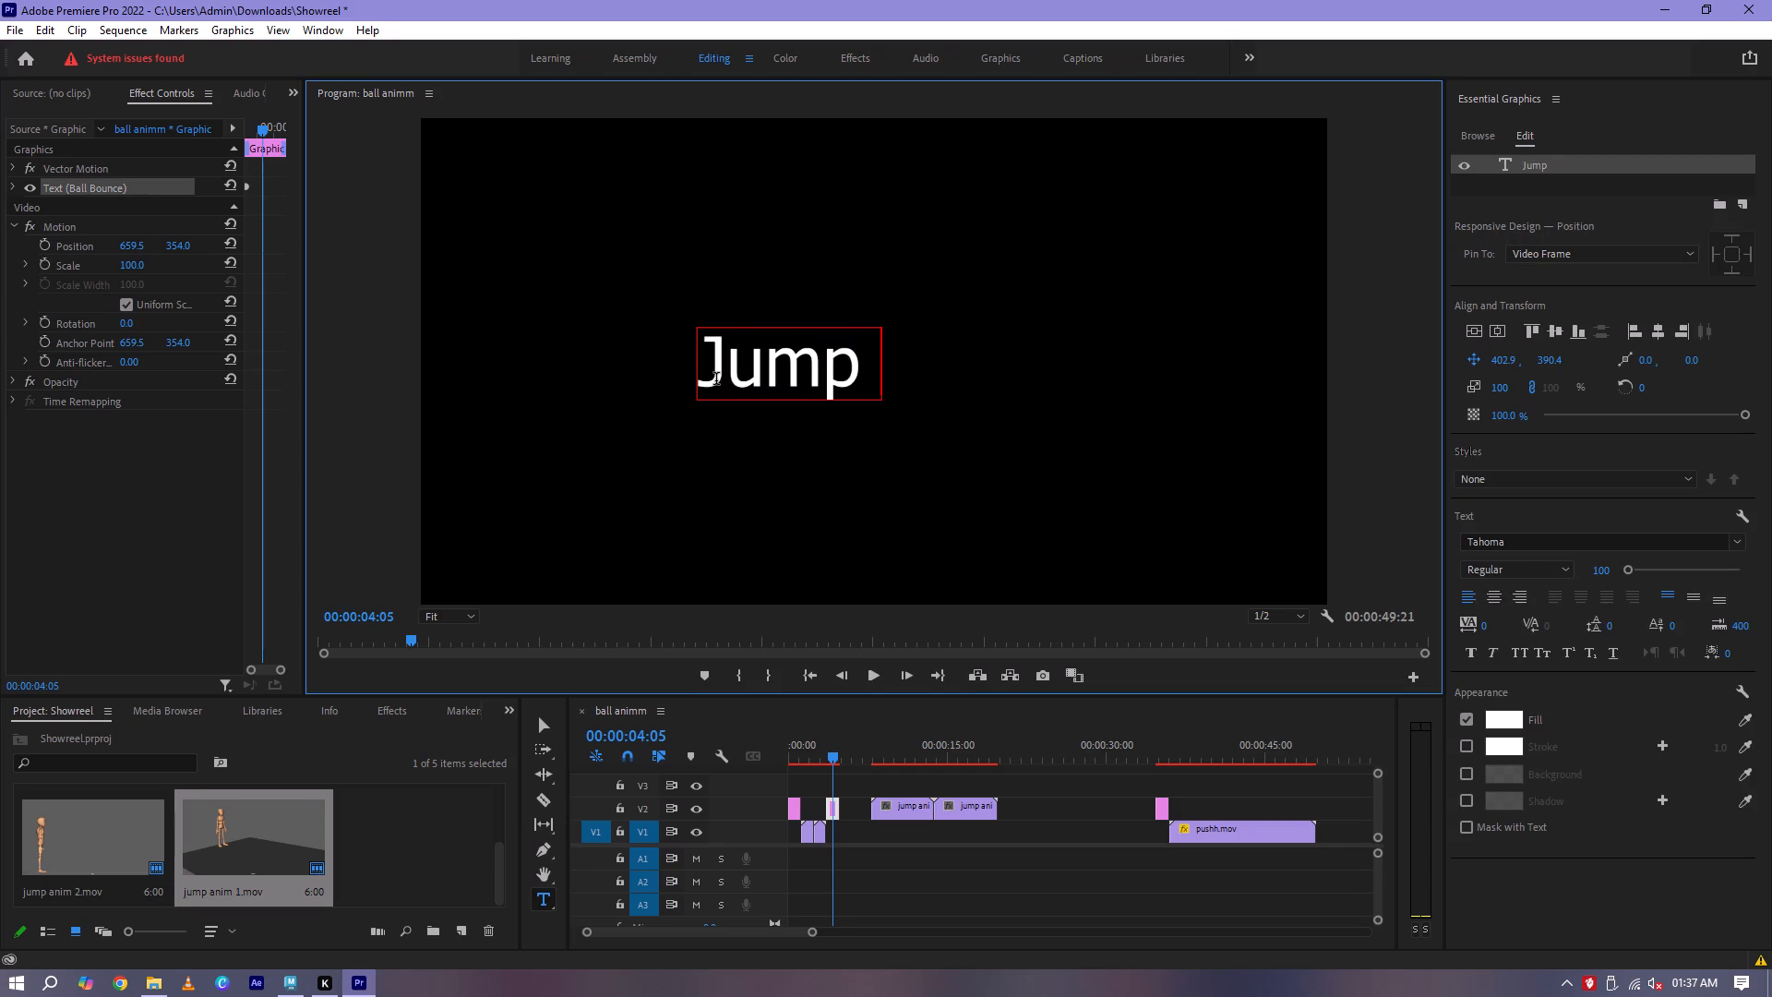
{"action": "type", "text": "Anim"}
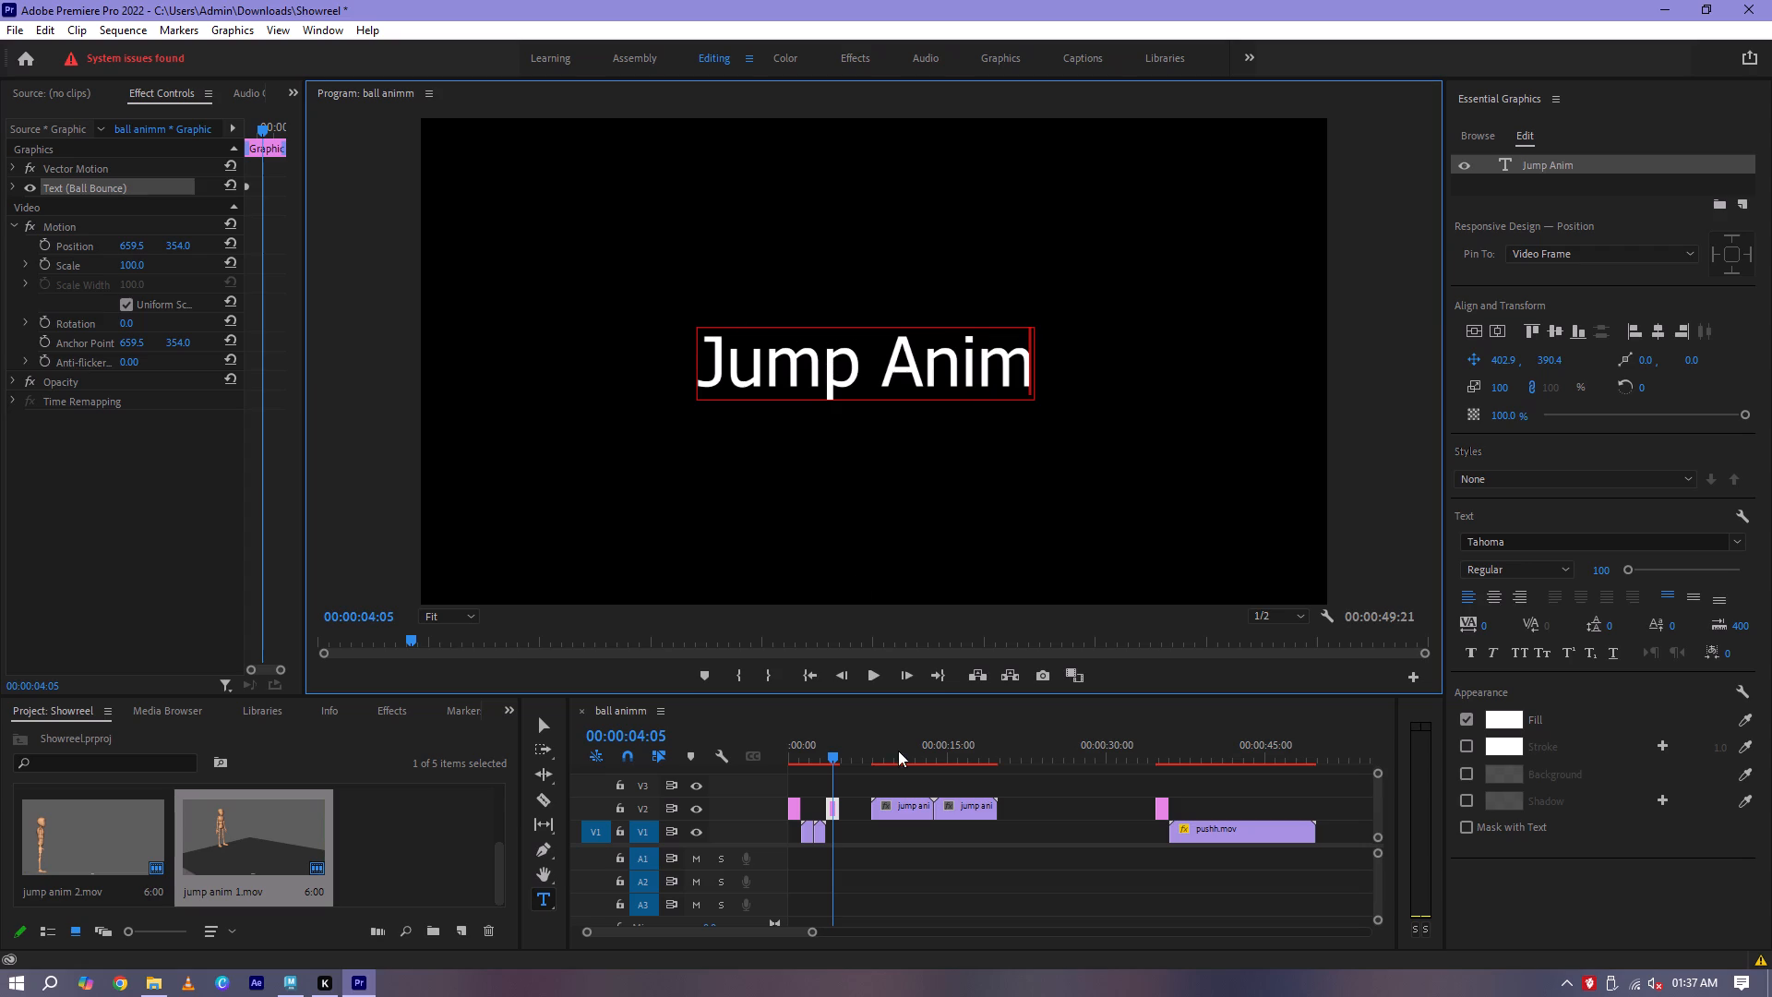
{"action": "left_click", "coordinate": [883, 735]}
Scrub from the second ball clip into the Jump Anim title to check the transition.
{"action": "left_click_drag", "start_coordinate": [817, 750], "coordinate": [822, 751]}
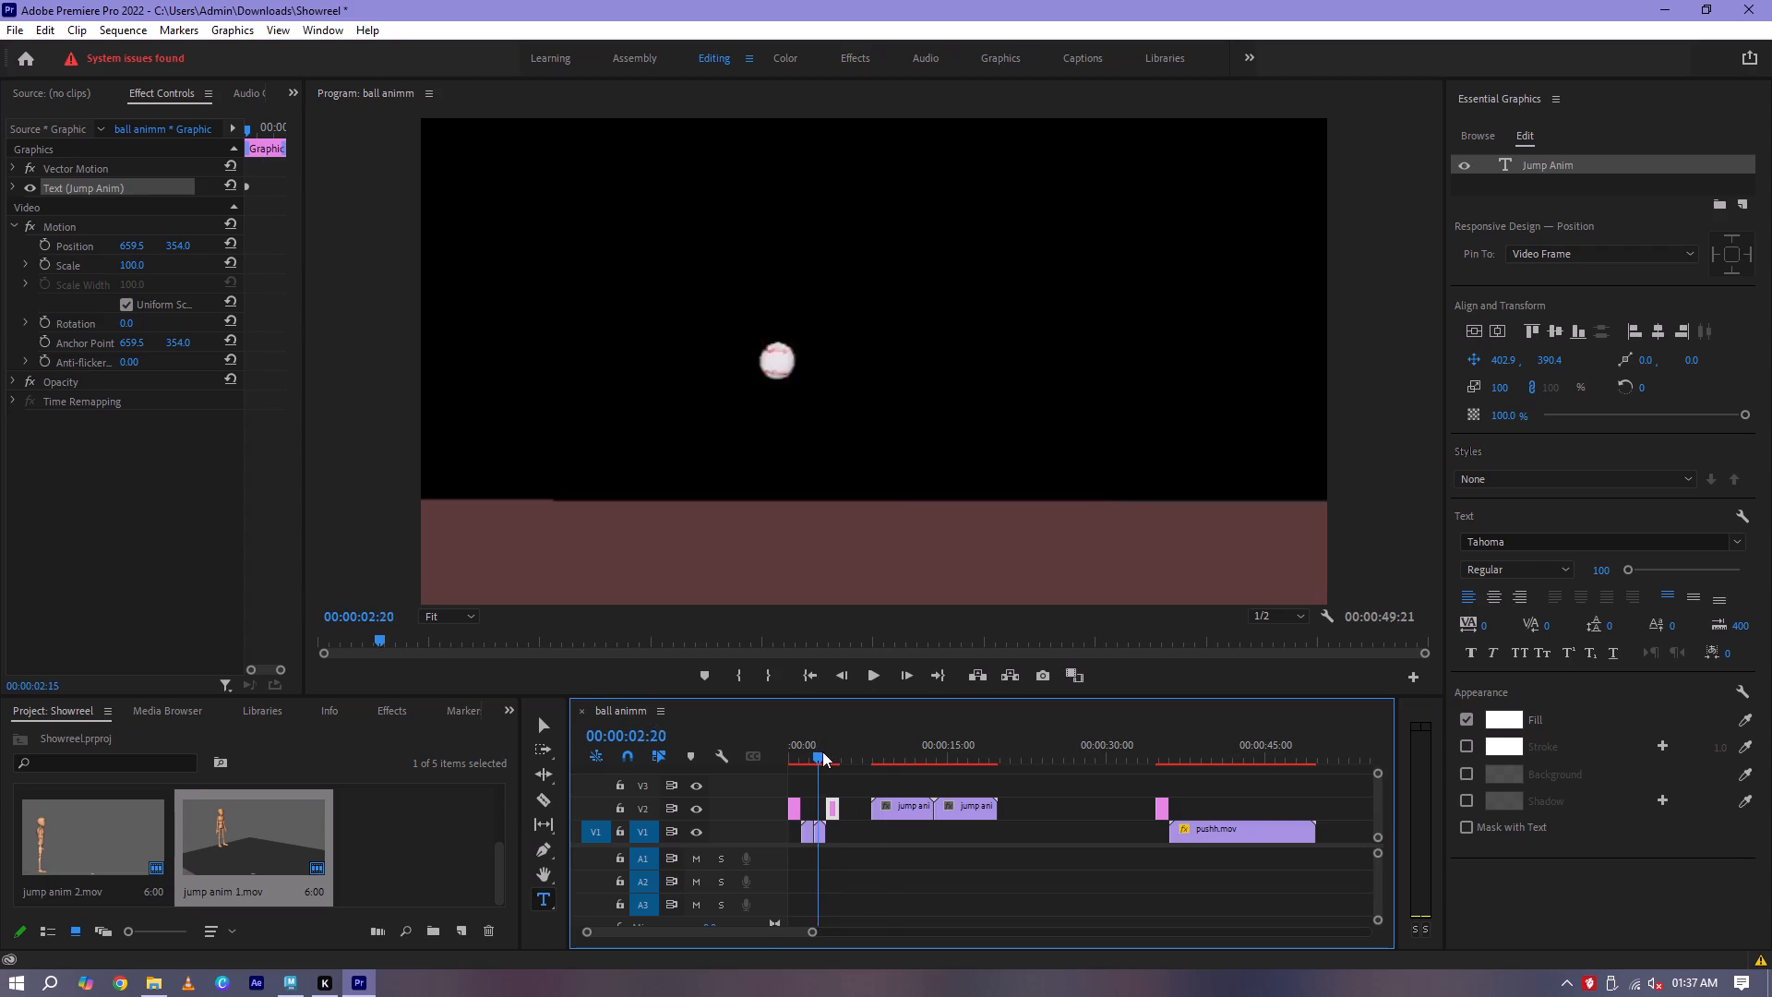
{"action": "left_click_drag", "start_coordinate": [822, 751], "coordinate": [831, 754]}
Move both jump clips together from V2 down to V1, starting directly after the Jump Anim title.
{"action": "left_click_drag", "start_coordinate": [891, 783], "coordinate": [1019, 822]}
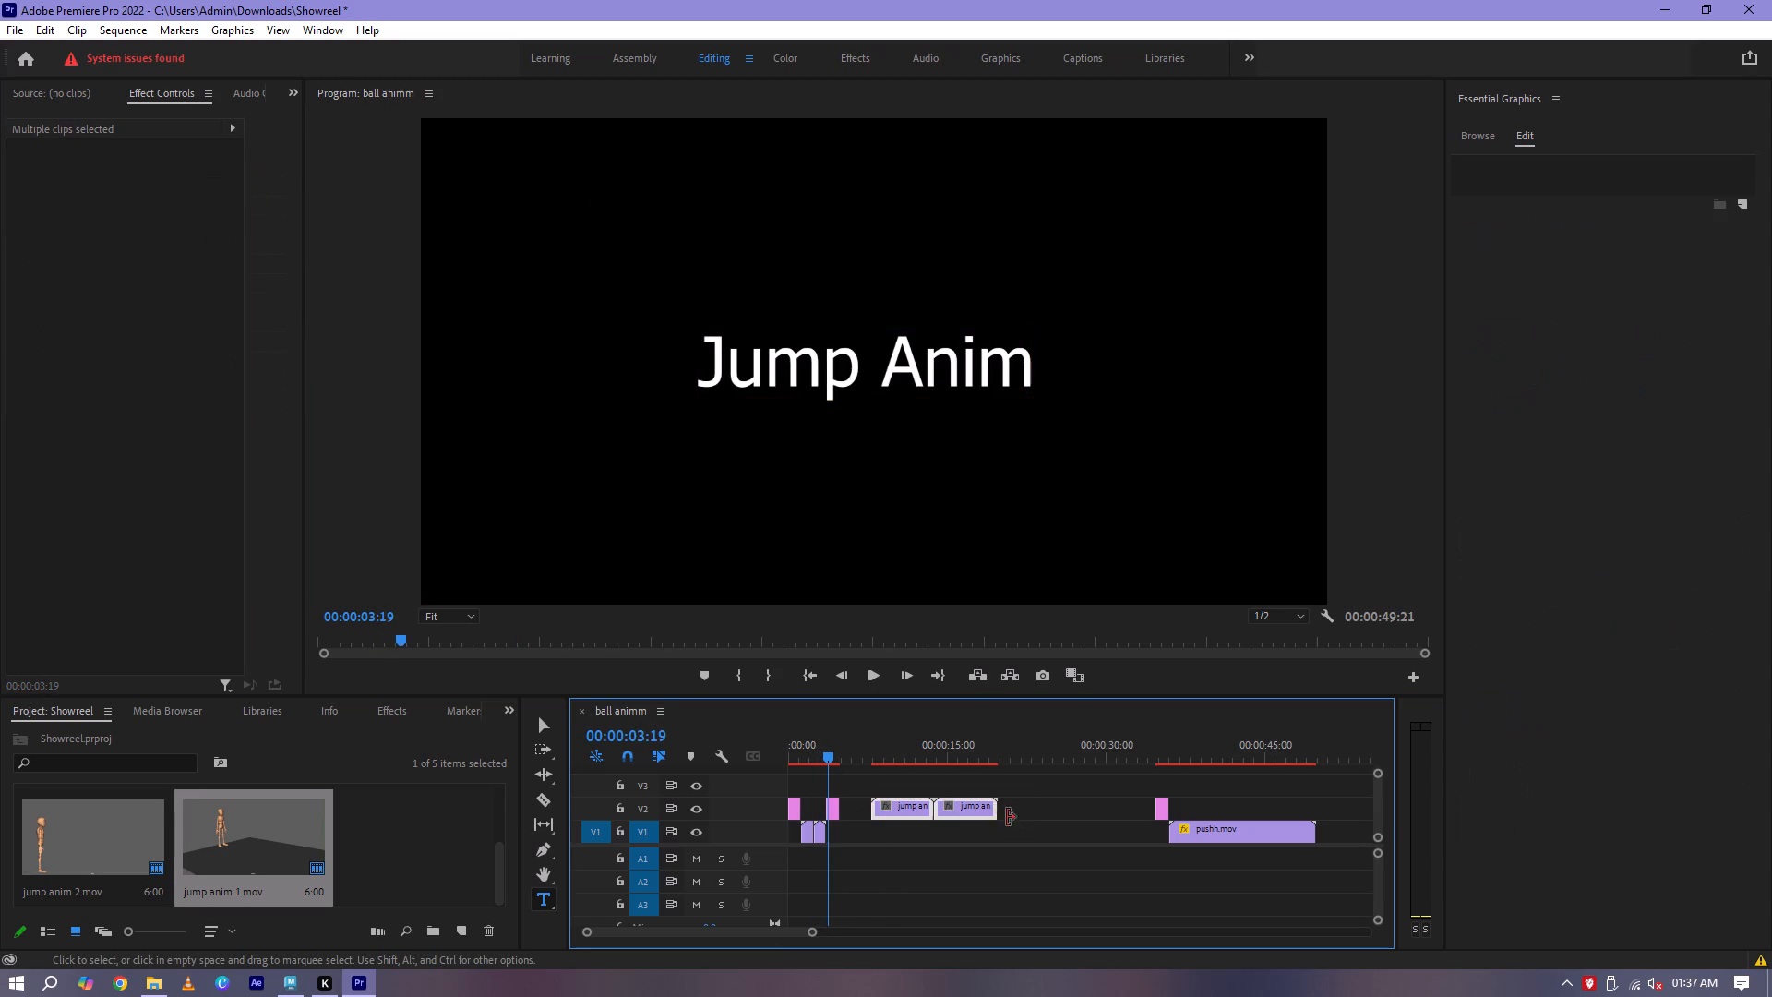
{"action": "left_click_drag", "start_coordinate": [979, 812], "coordinate": [955, 834]}
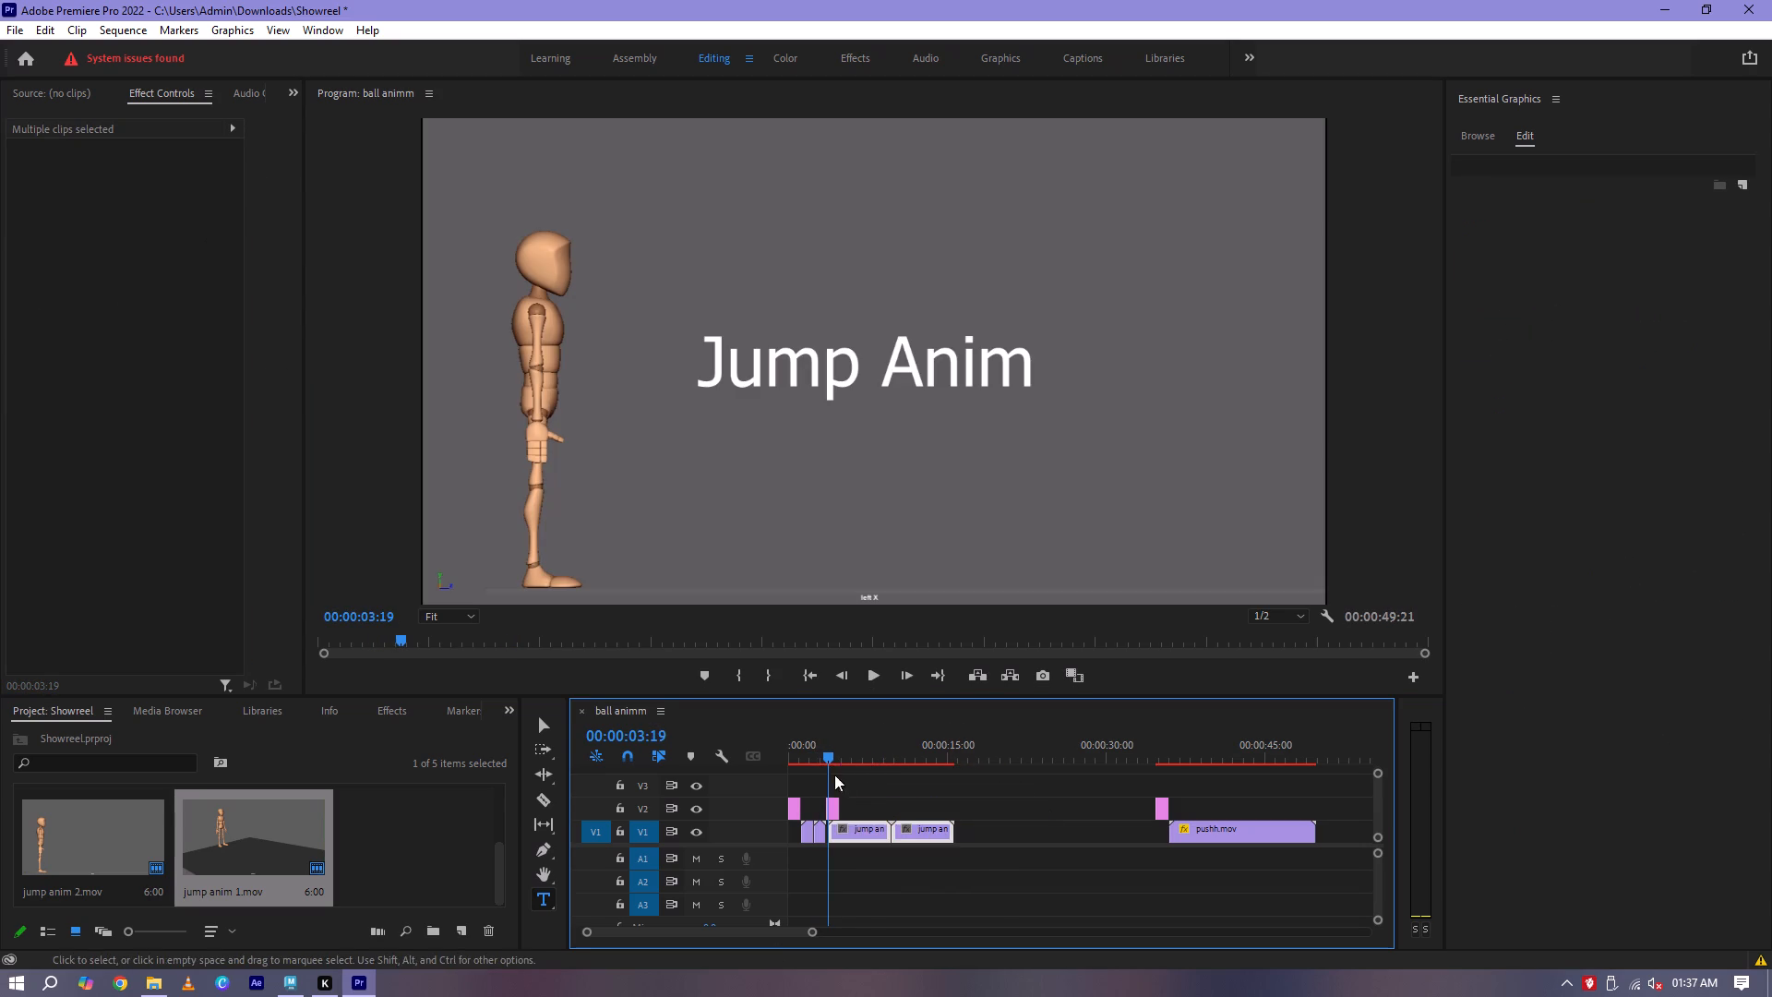
{"action": "left_click_drag", "start_coordinate": [865, 830], "coordinate": [874, 831]}
Play and scrub through both jump clips to check their framing and the cut between them.
{"action": "key", "text": "space"}
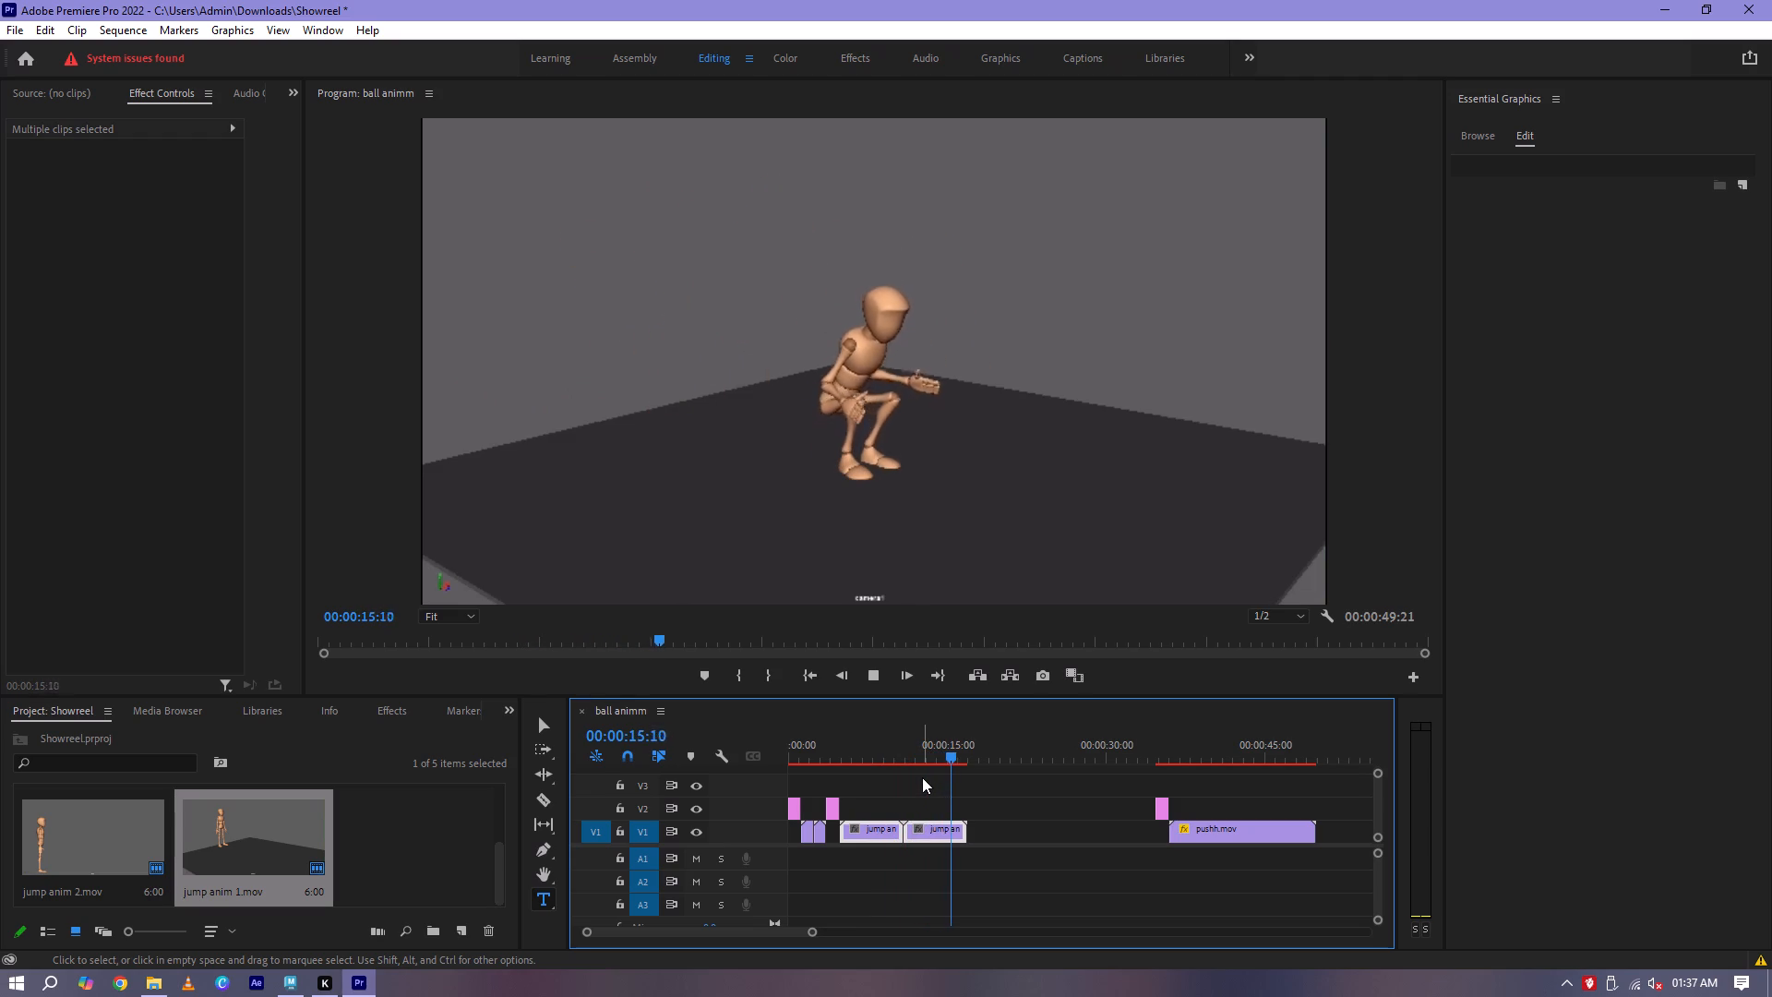
{"action": "key", "text": "space"}
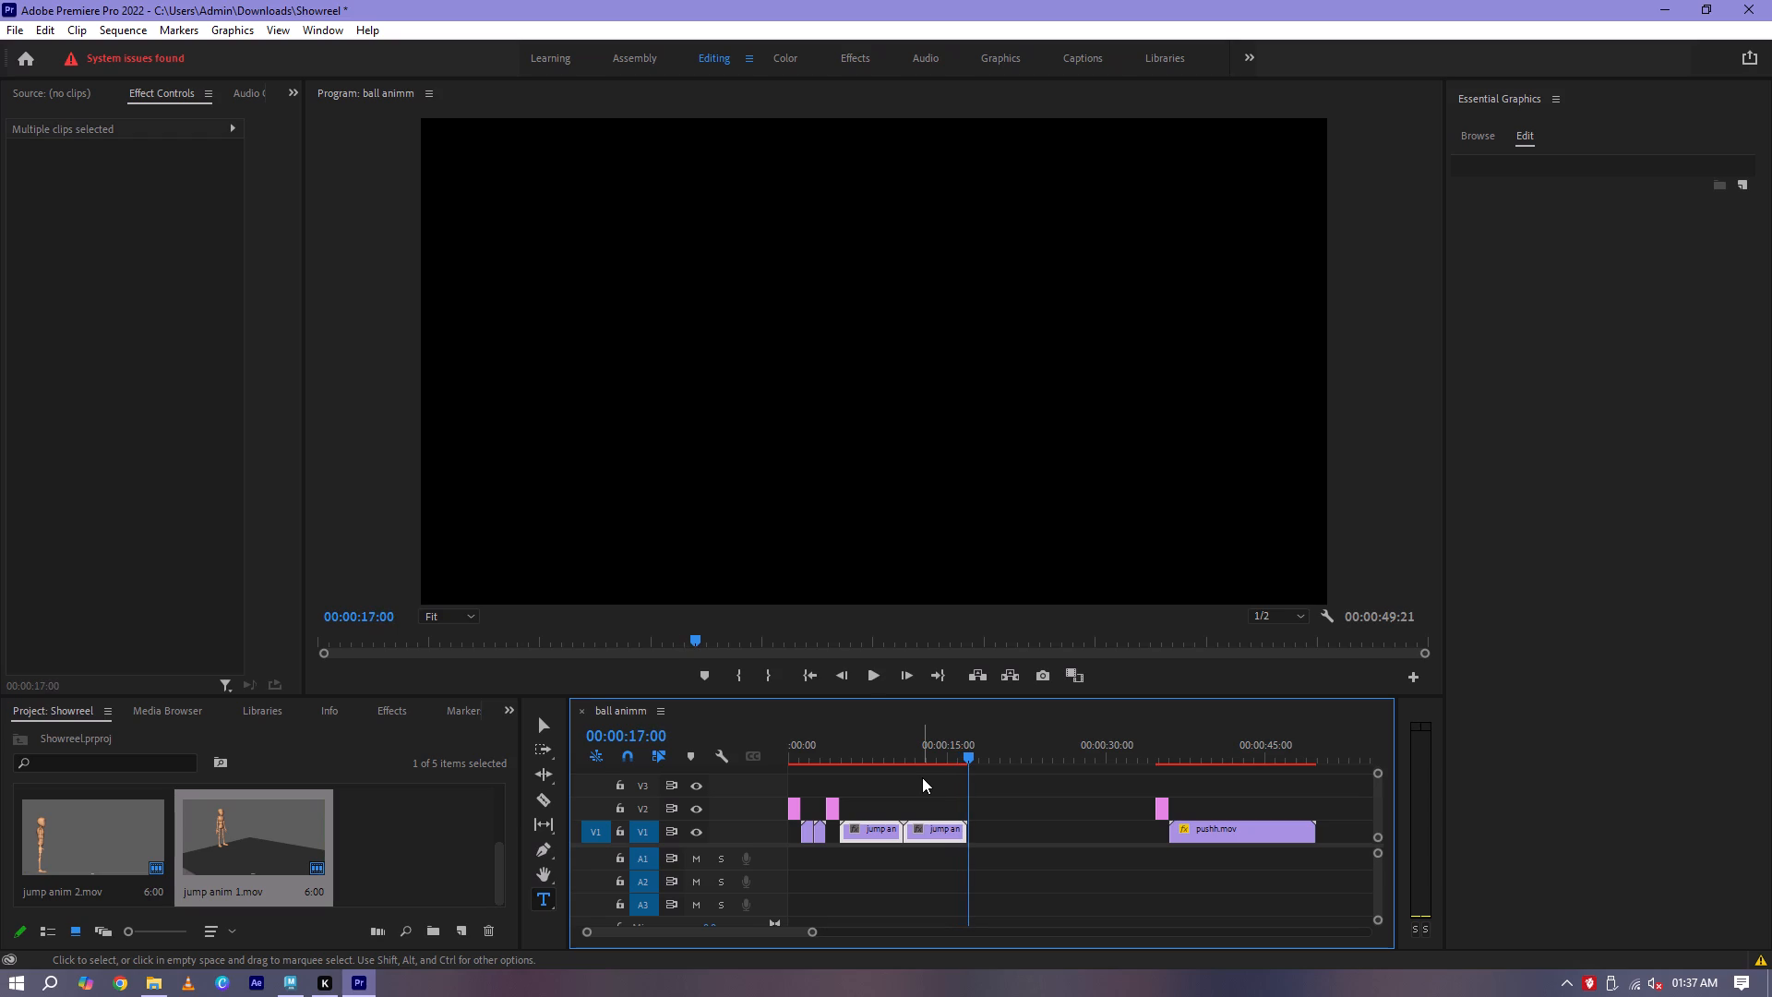
{"action": "left_click_drag", "start_coordinate": [883, 753], "coordinate": [920, 757]}
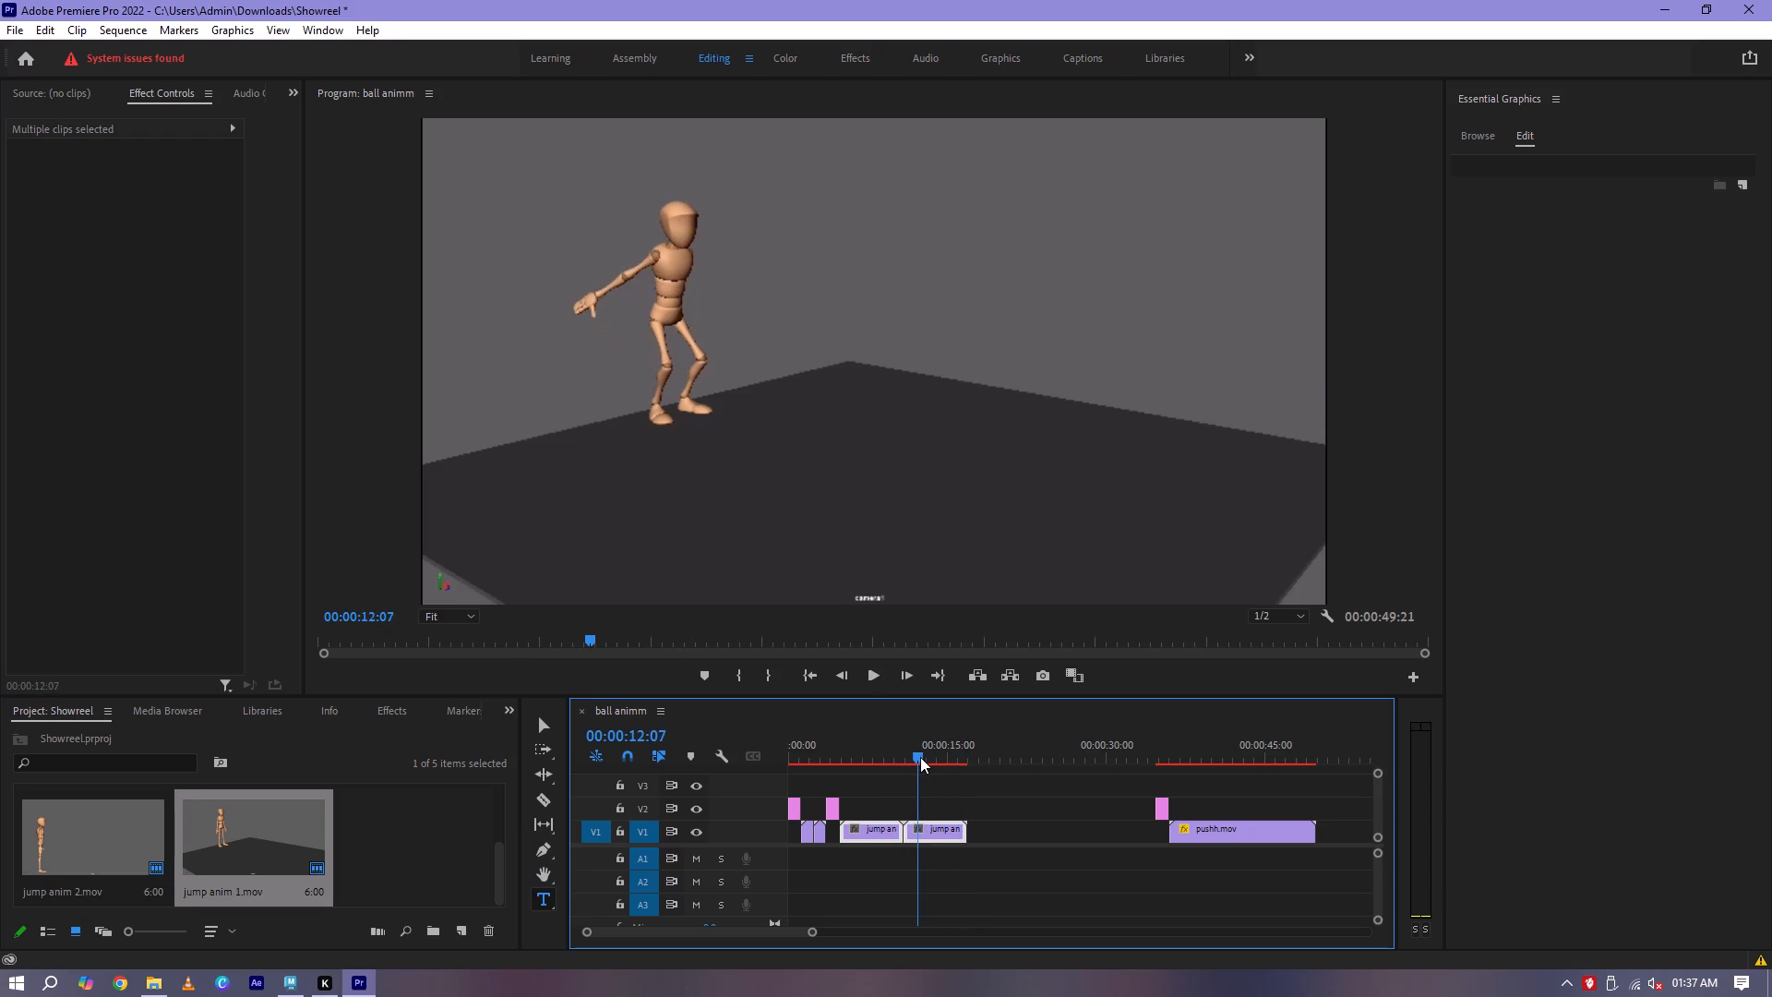
{"action": "left_click_drag", "start_coordinate": [920, 757], "coordinate": [890, 761]}
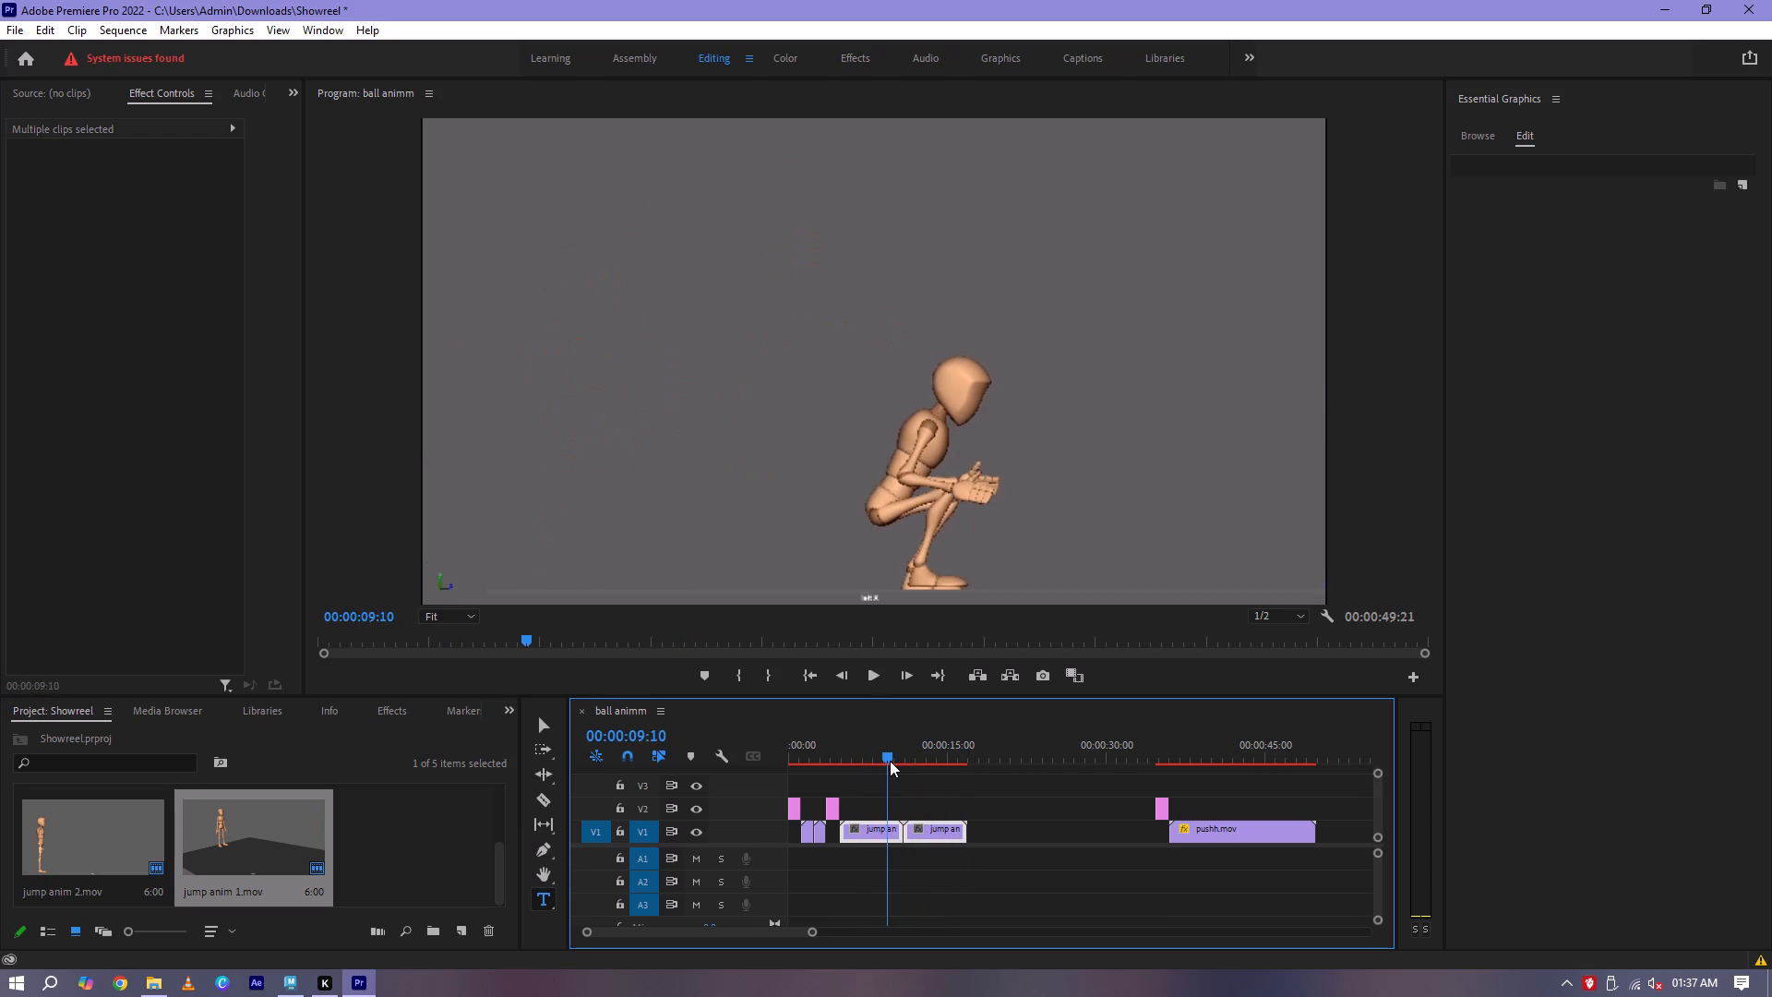
{"action": "left_click_drag", "start_coordinate": [890, 761], "coordinate": [909, 761]}
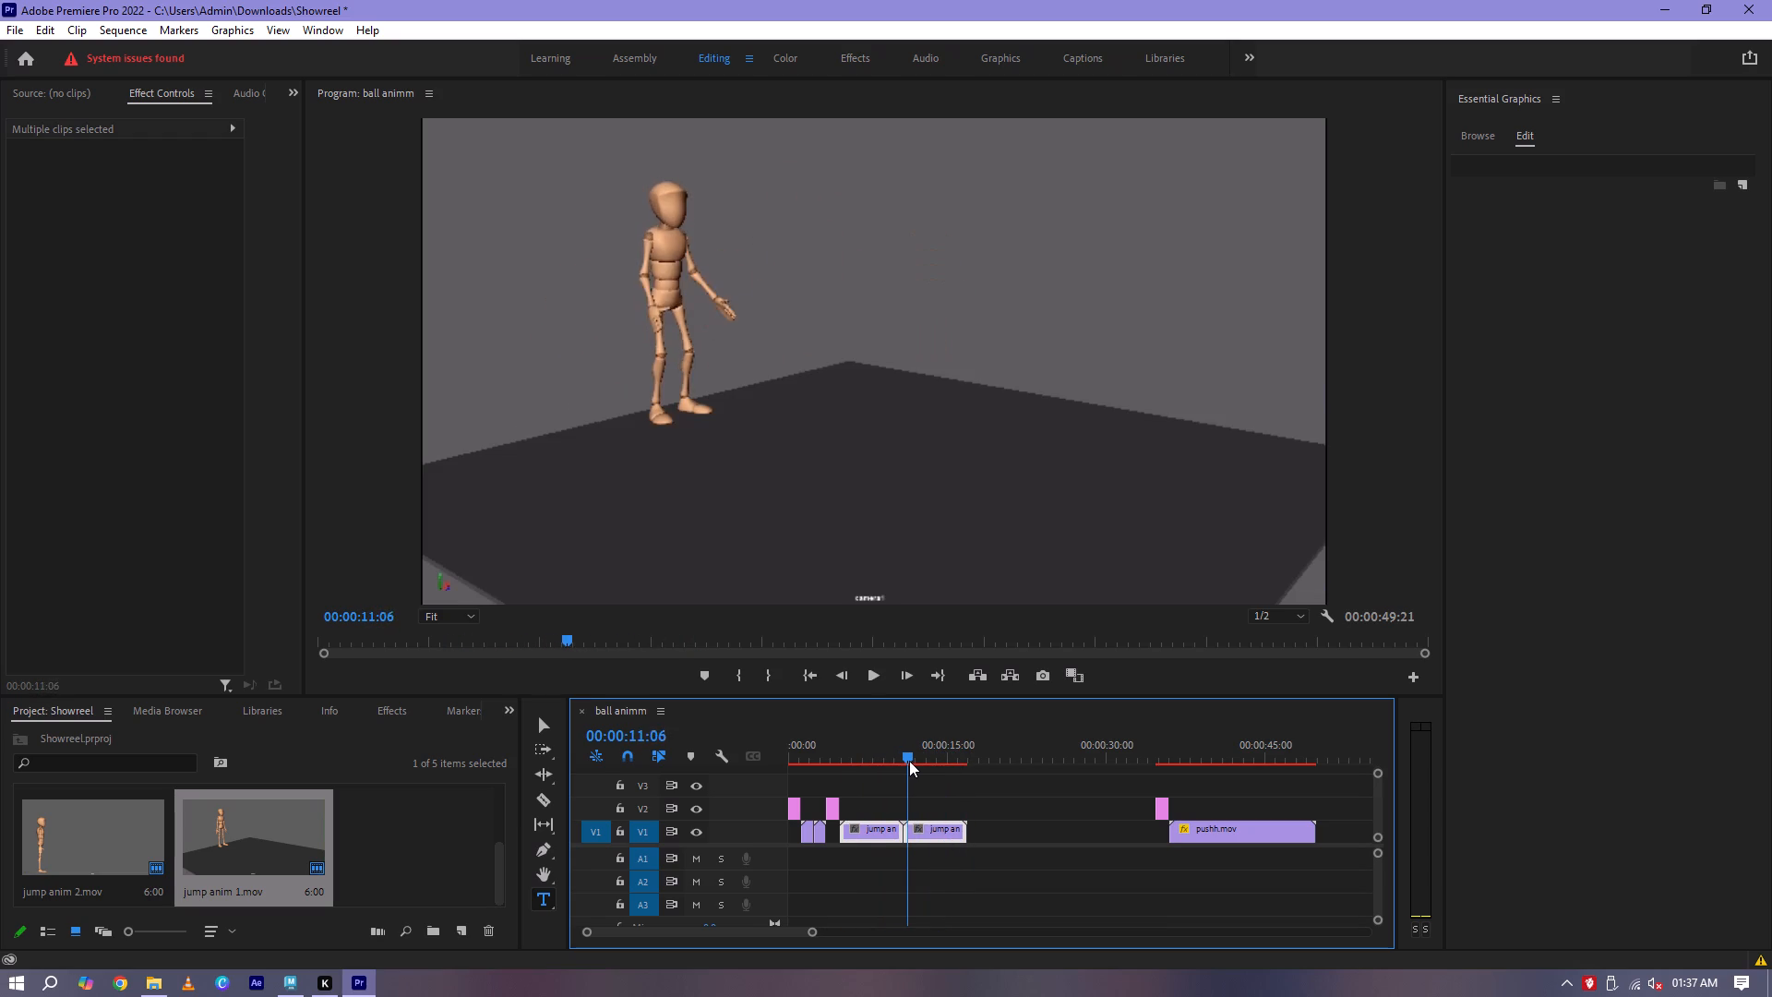
{"action": "left_click_drag", "start_coordinate": [909, 761], "coordinate": [966, 760]}
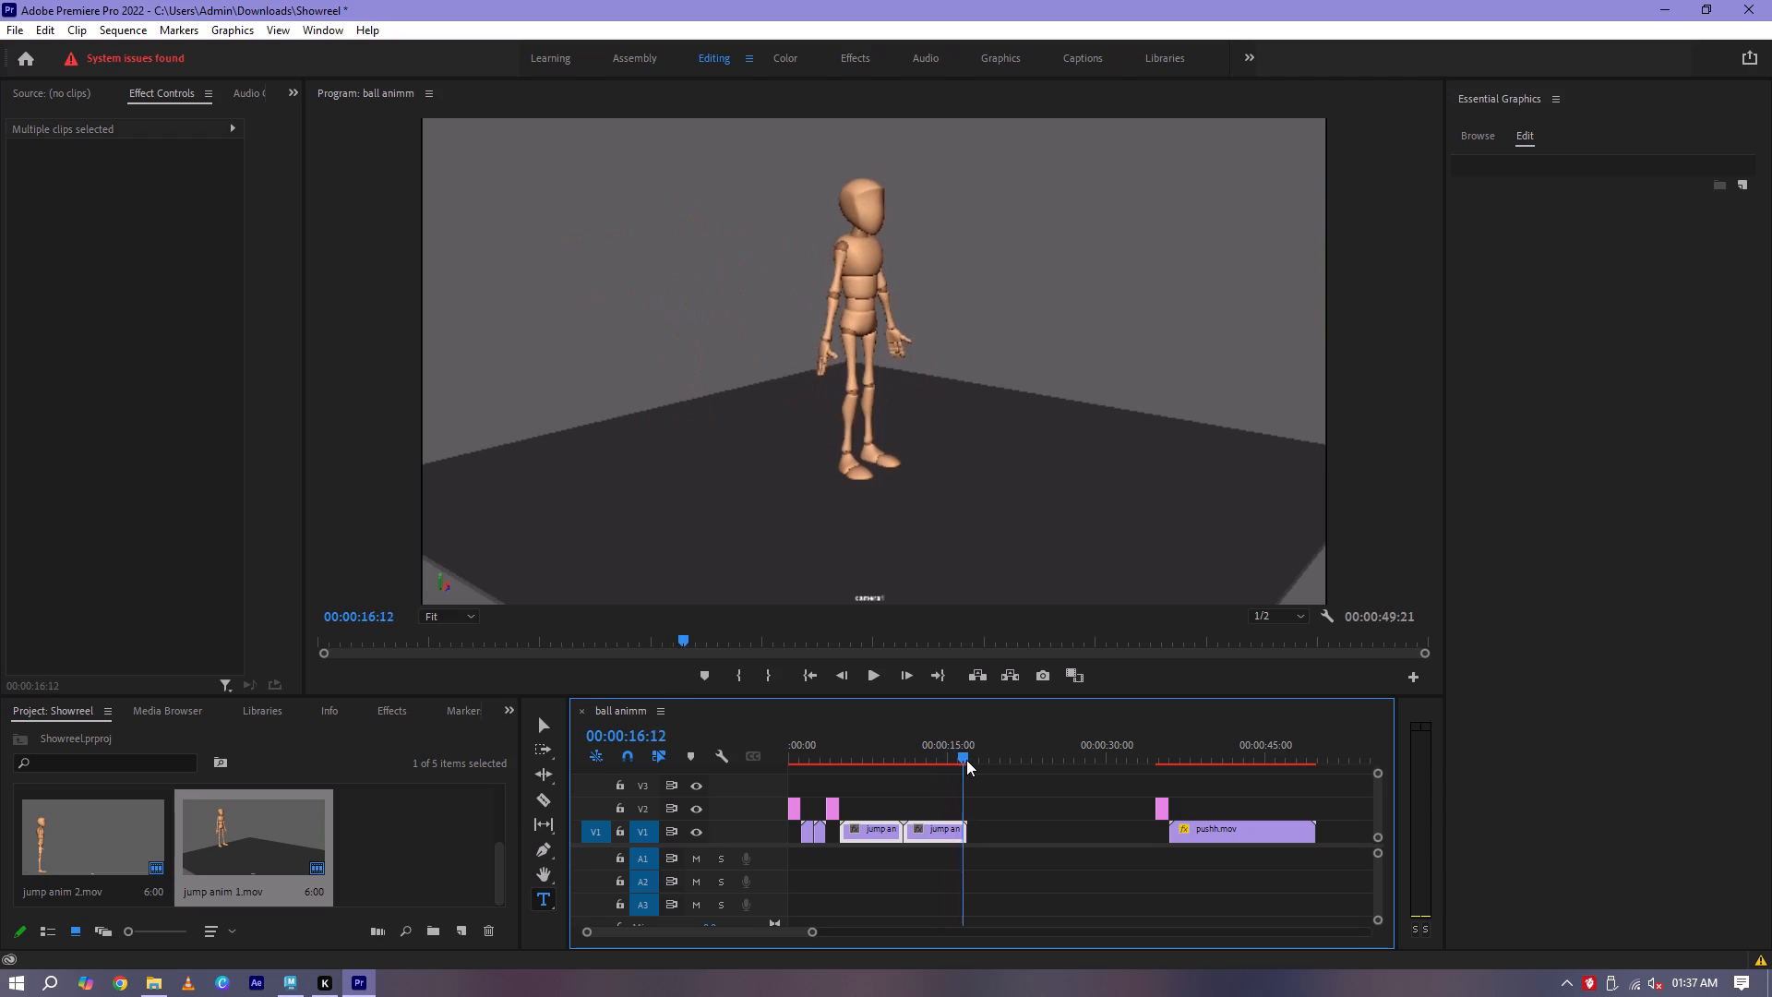
{"action": "left_click_drag", "start_coordinate": [966, 760], "coordinate": [908, 758]}
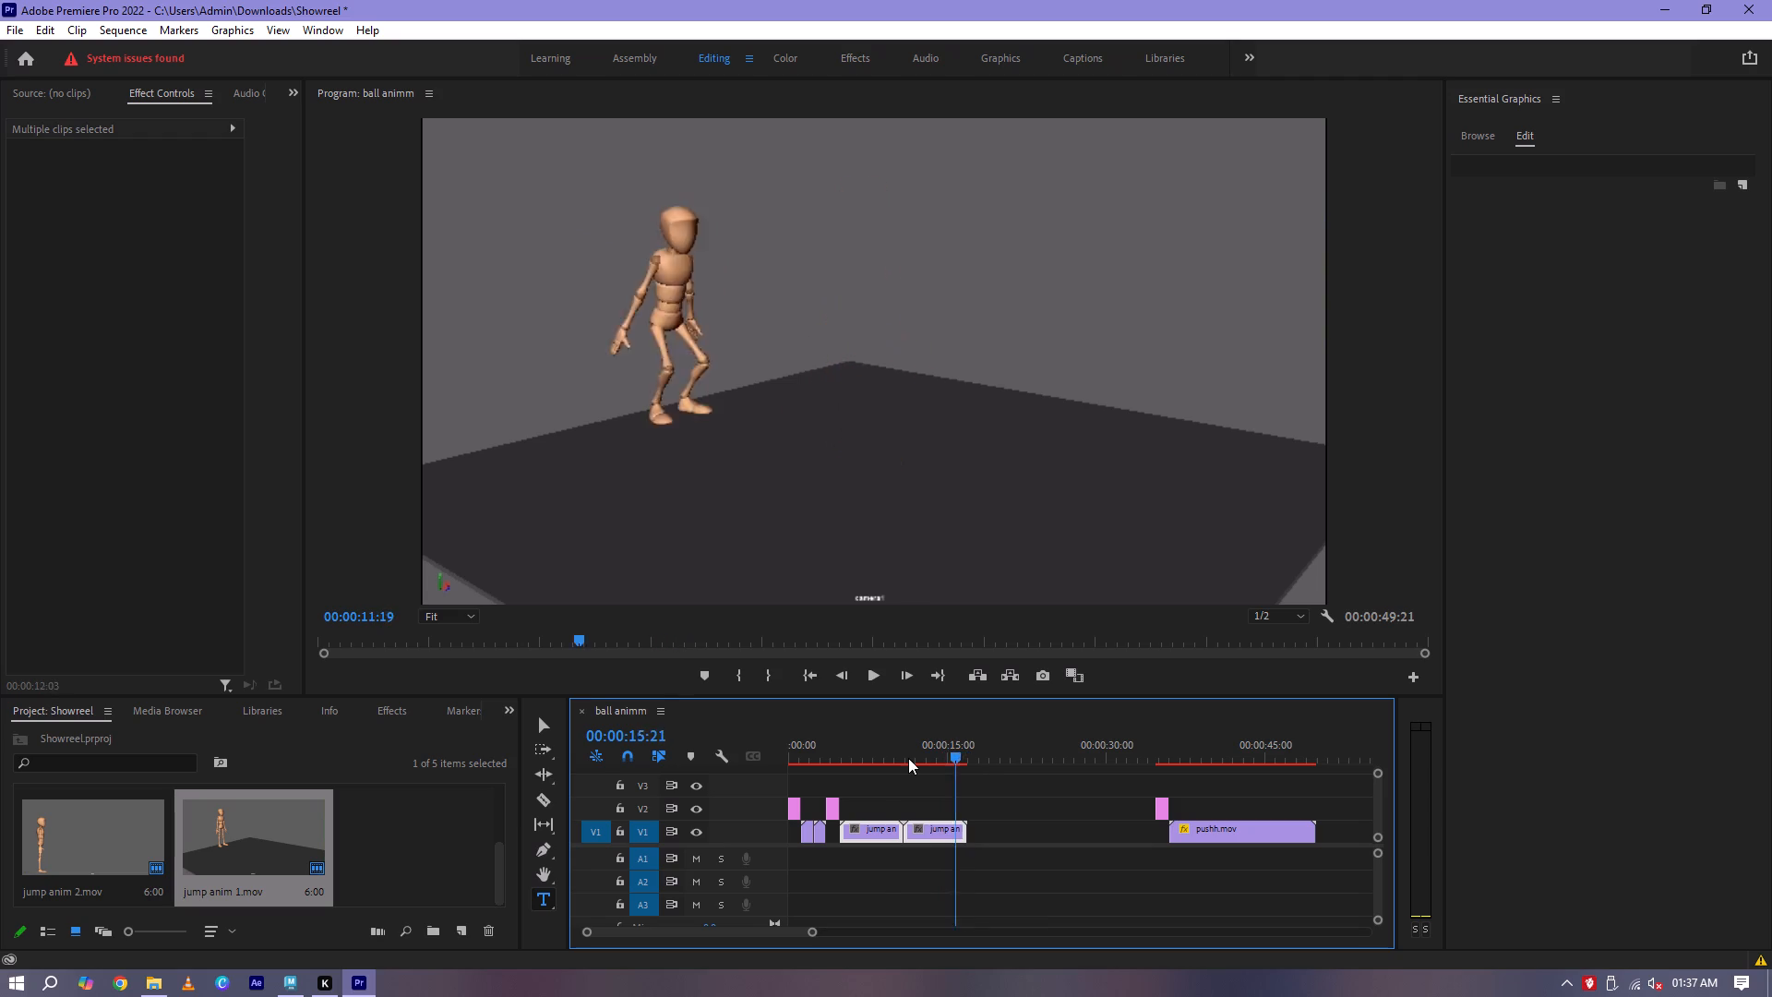
{"action": "left_click_drag", "start_coordinate": [908, 758], "coordinate": [901, 758]}
Set the scale of the first jump clip on V1 to 109.
{"action": "left_click", "coordinate": [876, 835]}
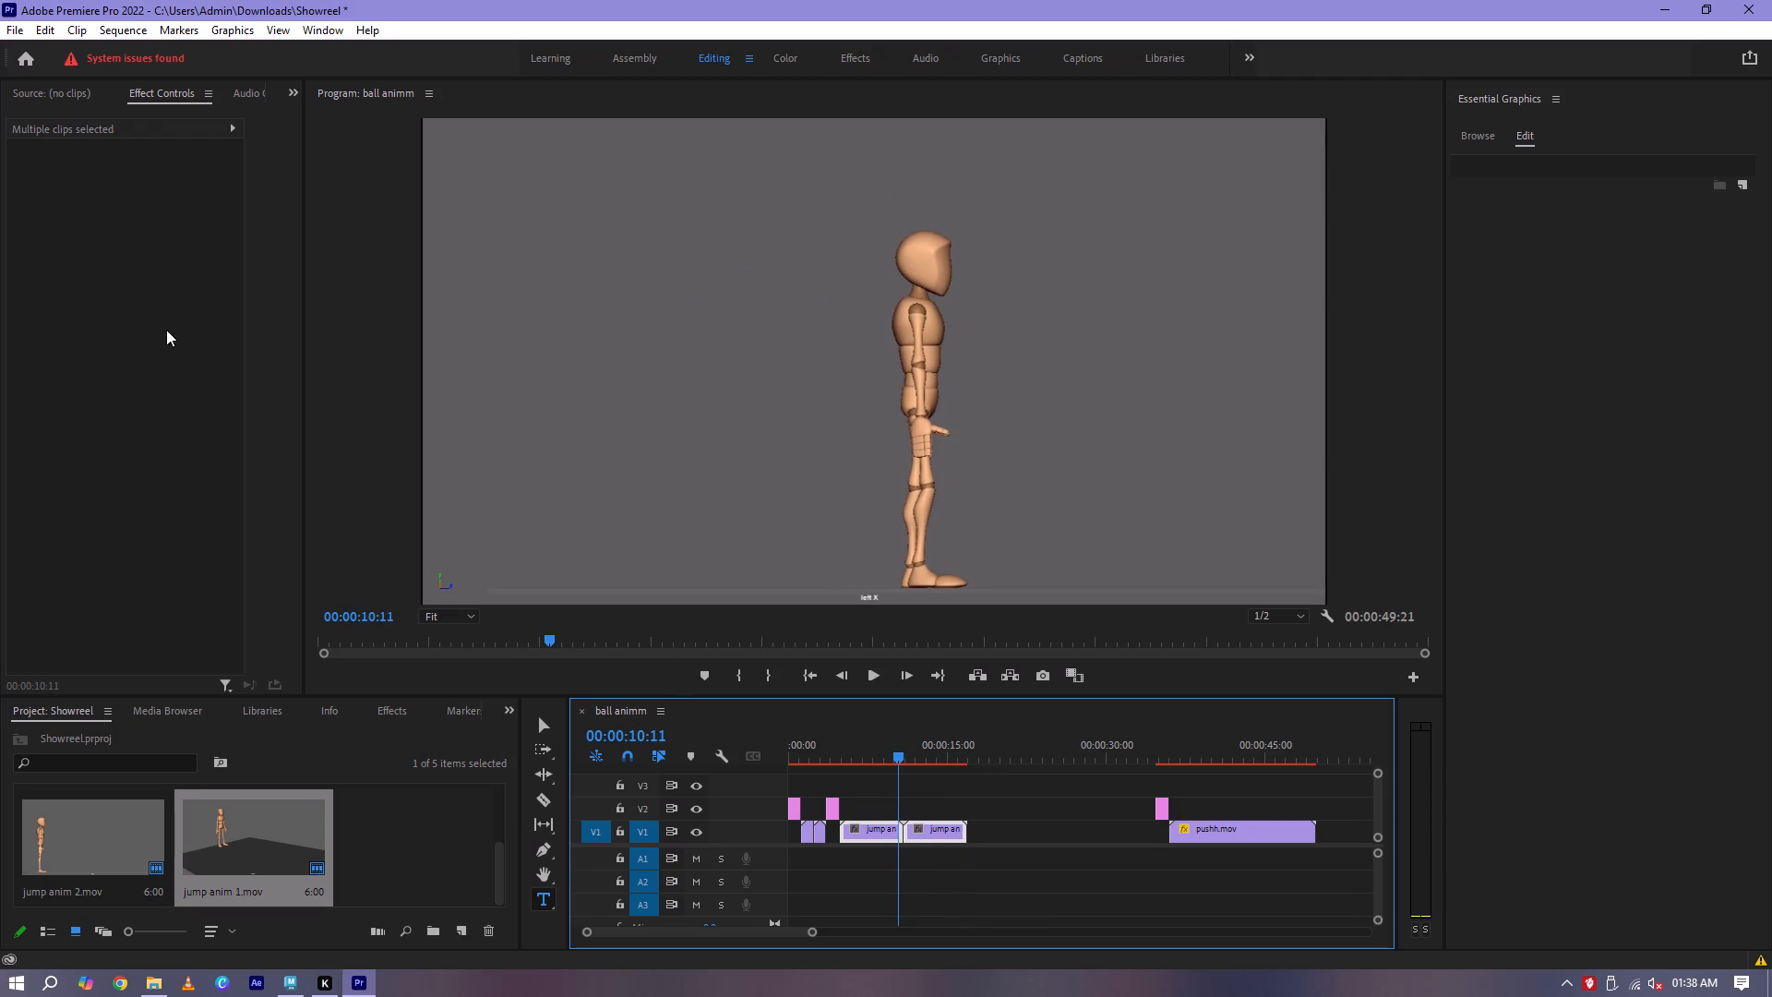
{"action": "left_click", "coordinate": [160, 92]}
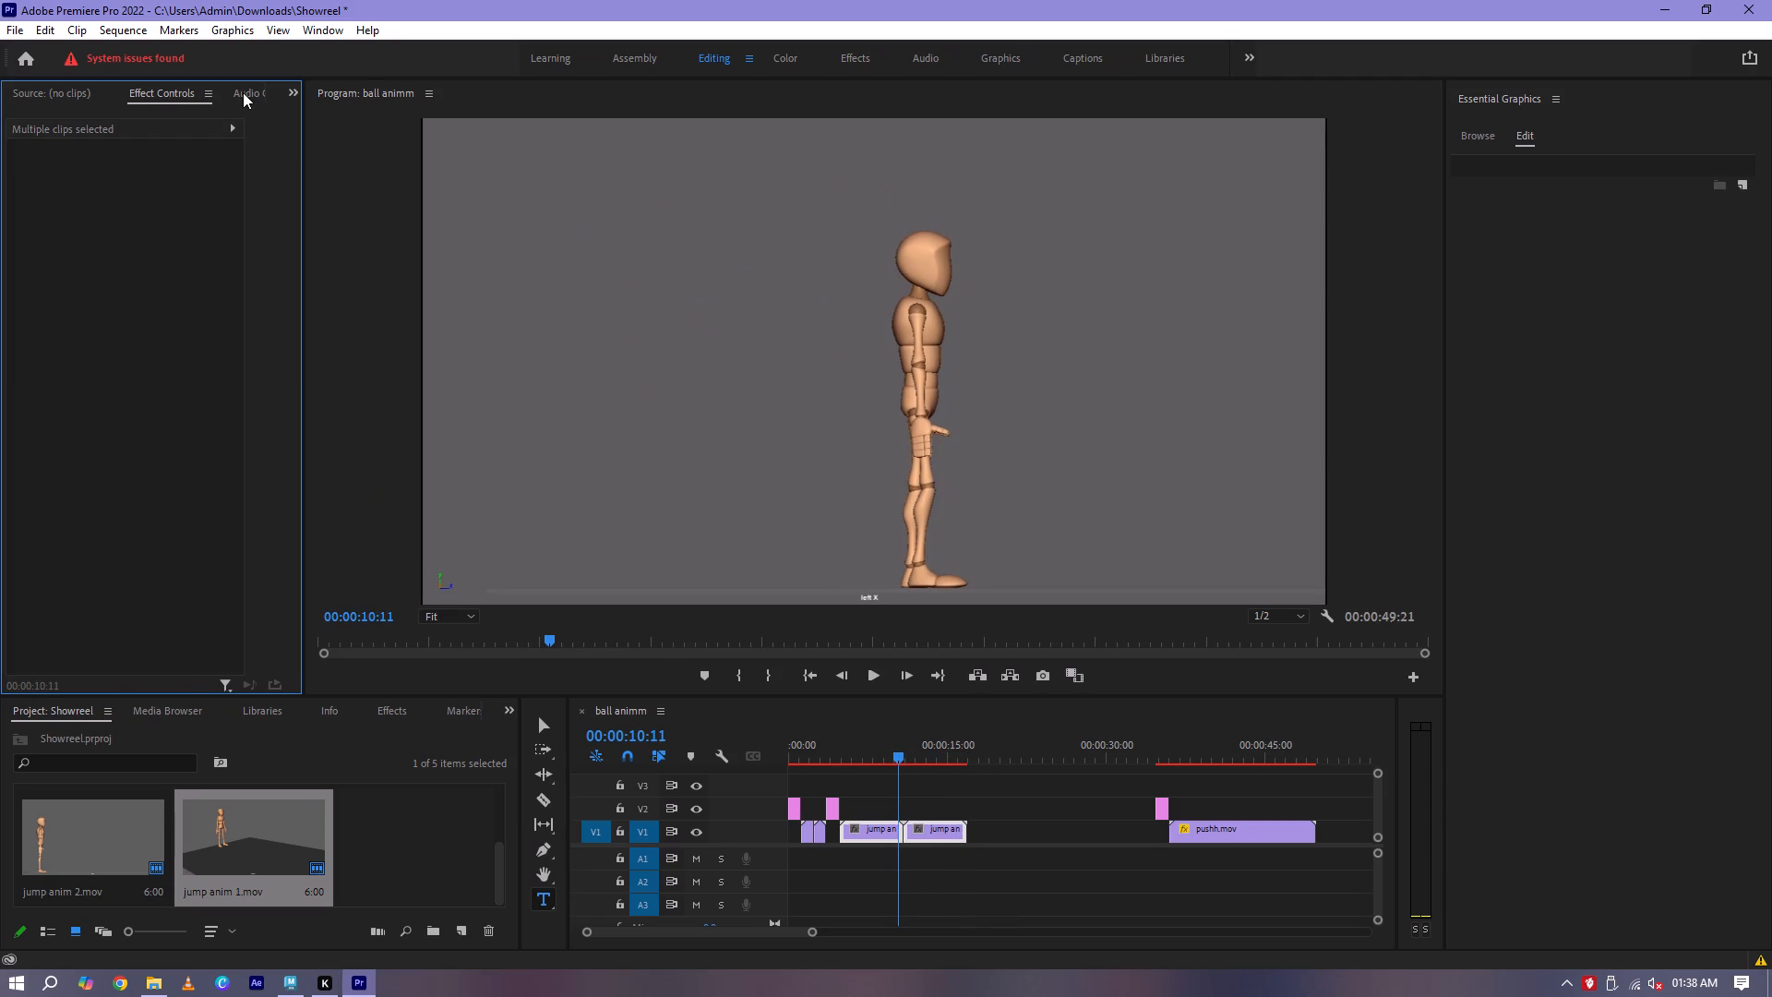
{"action": "left_click", "coordinate": [243, 92]}
{"action": "left_click", "coordinate": [31, 90]}
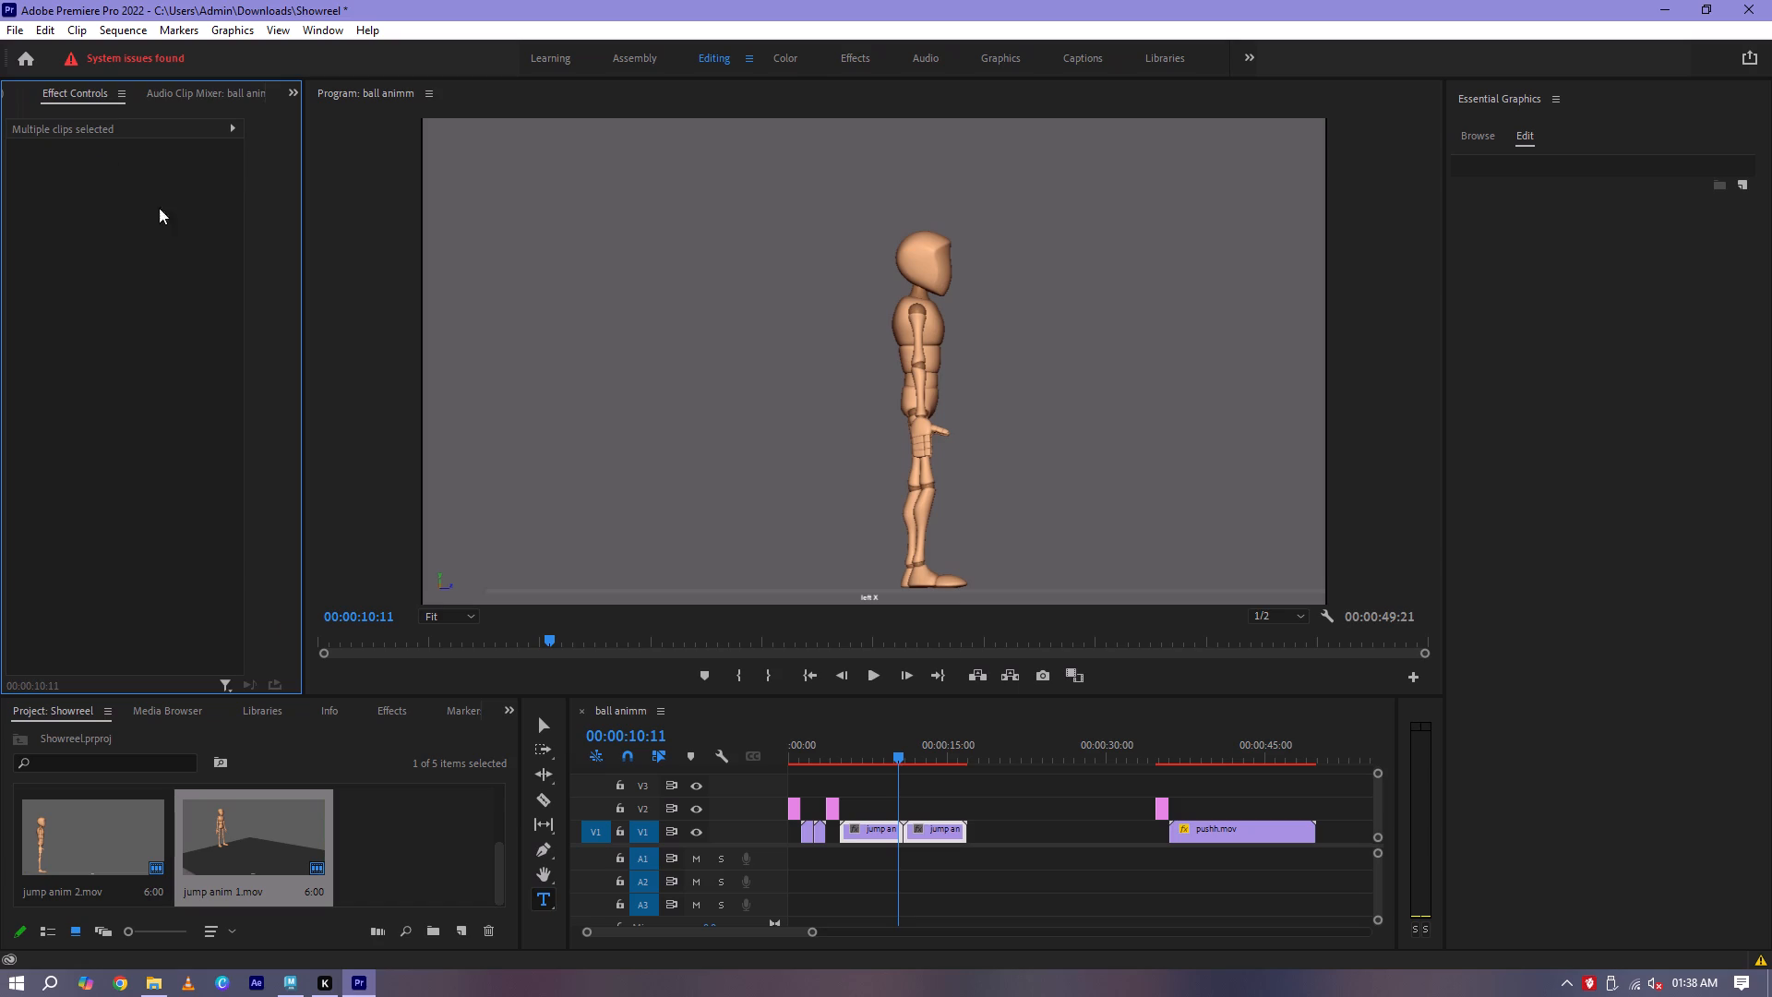
{"action": "left_click", "coordinate": [878, 834]}
{"action": "left_click", "coordinate": [891, 795]}
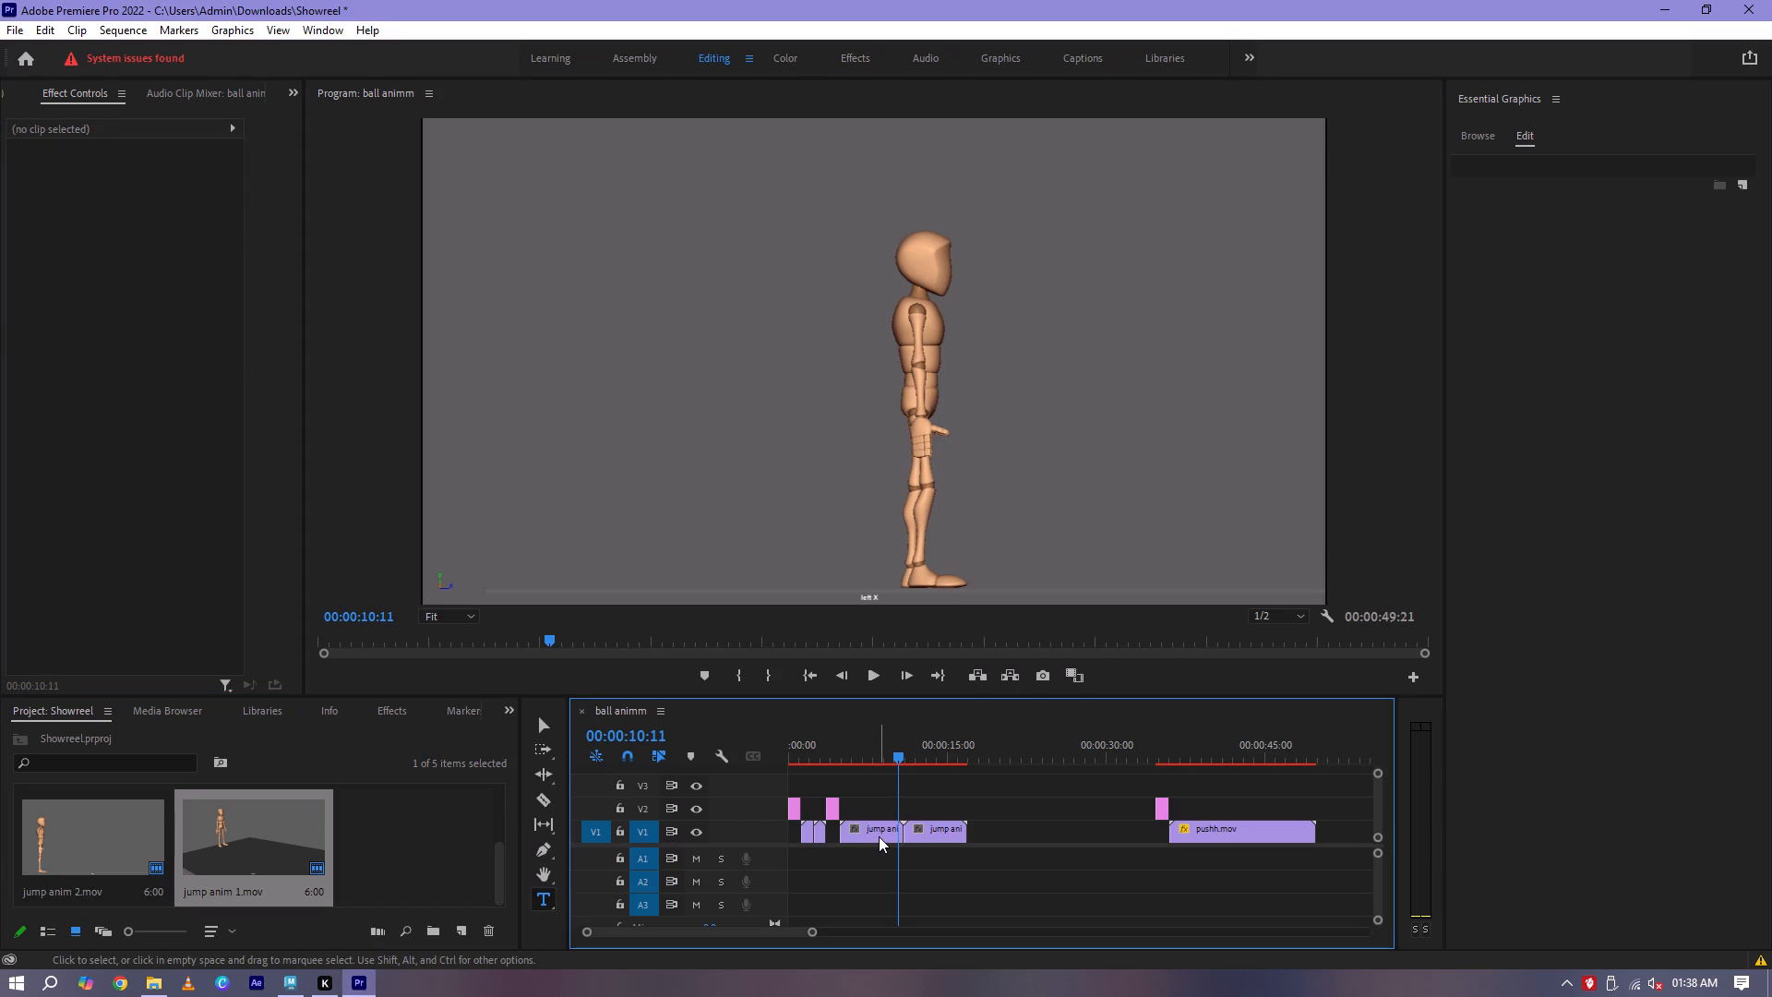
{"action": "left_click", "coordinate": [879, 836]}
{"action": "left_click_drag", "start_coordinate": [126, 204], "coordinate": [141, 204]}
Play the first jump clip to check its framing and set its horizontal position to 714.5.
{"action": "left_click_drag", "start_coordinate": [852, 752], "coordinate": [844, 754]}
{"action": "key", "text": "space"}
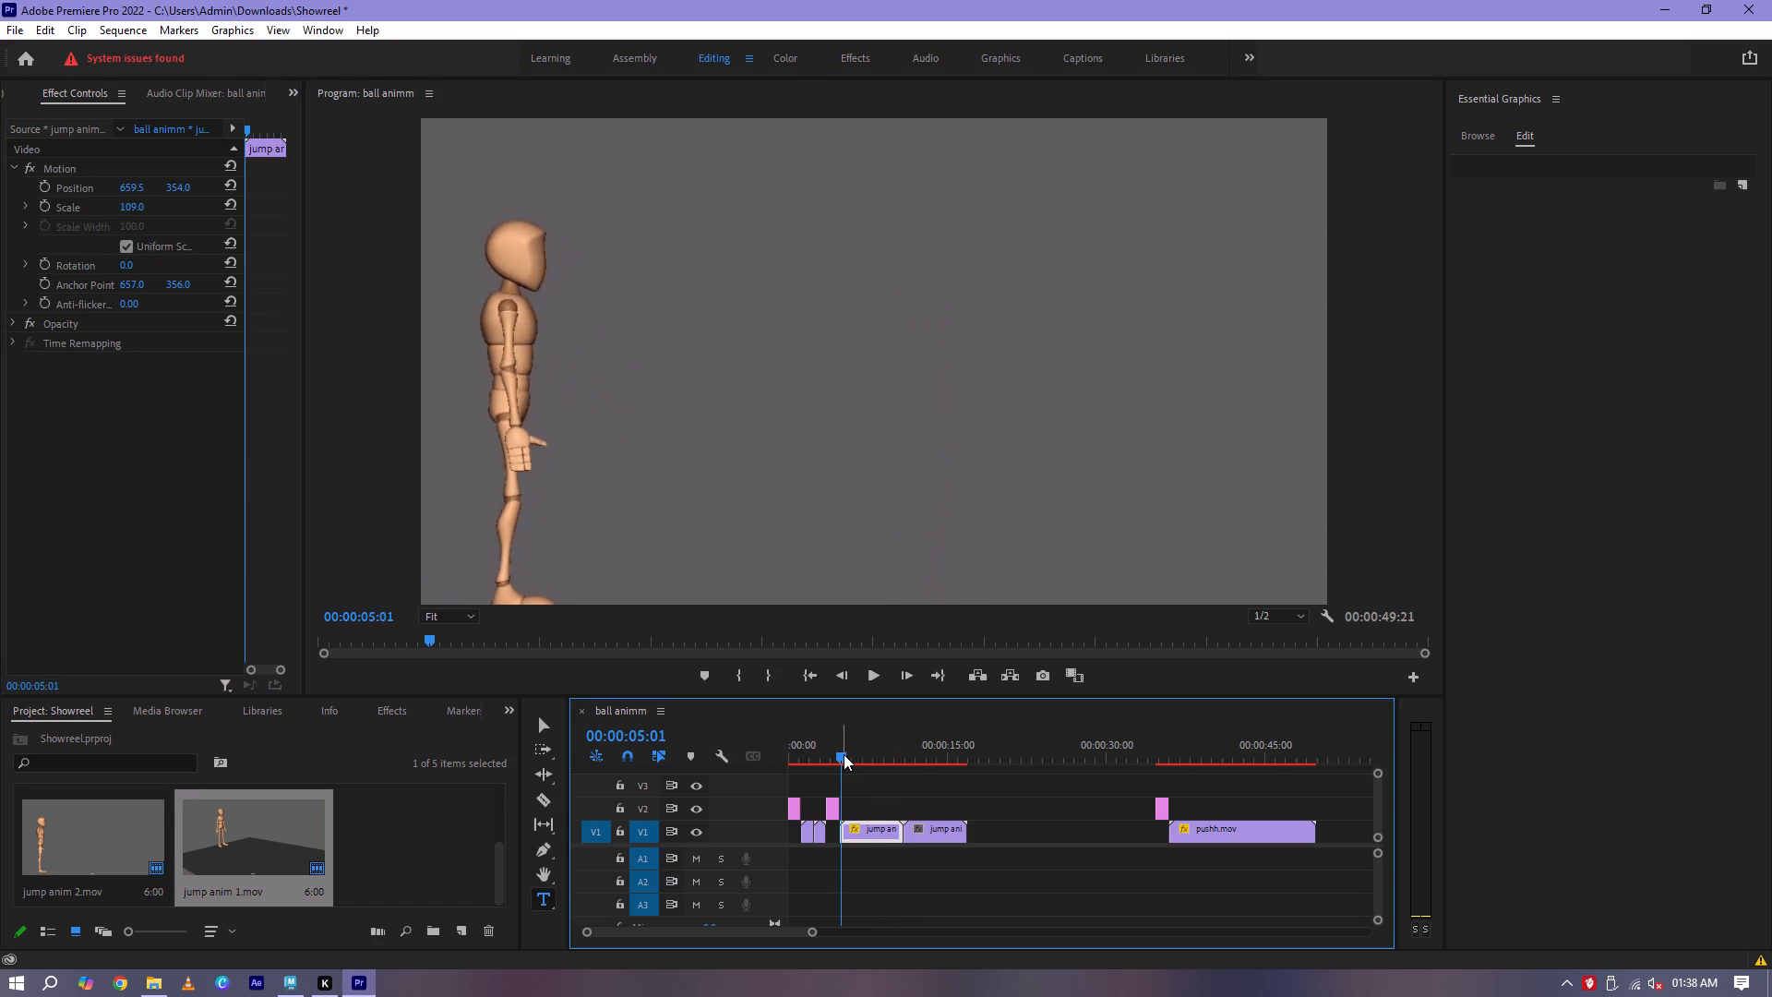
{"action": "key", "text": "space"}
{"action": "key", "text": "space"}
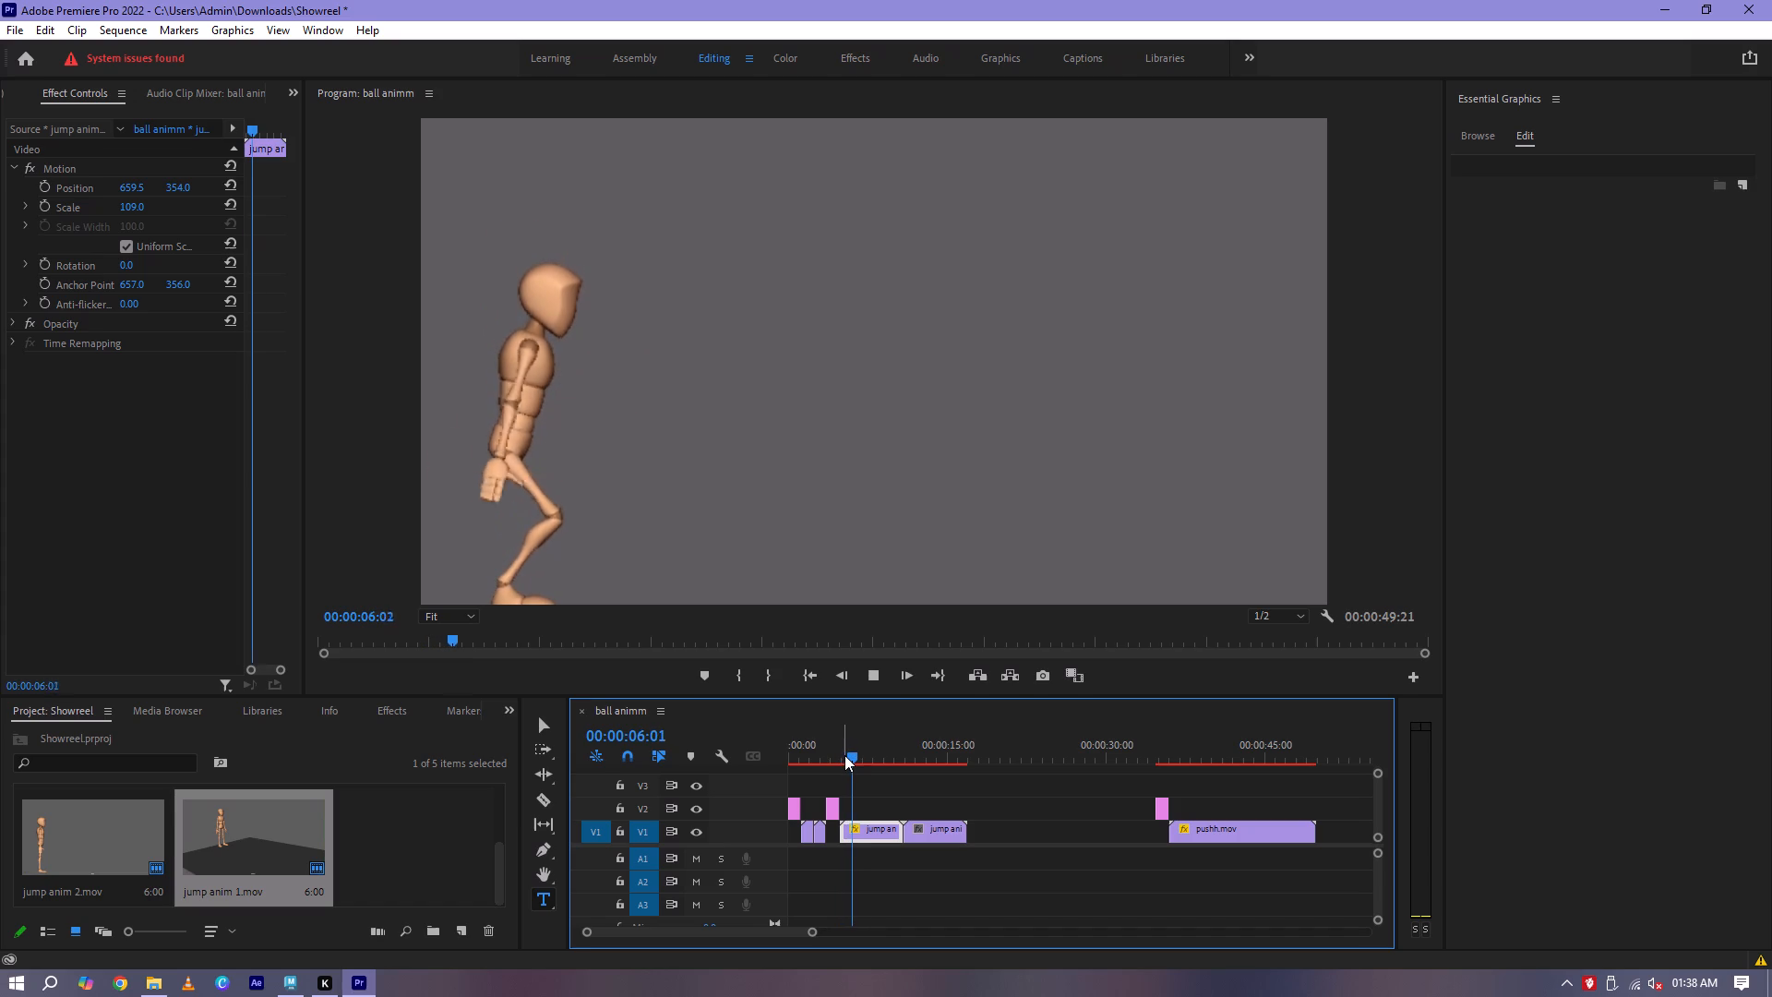
{"action": "key", "text": "space"}
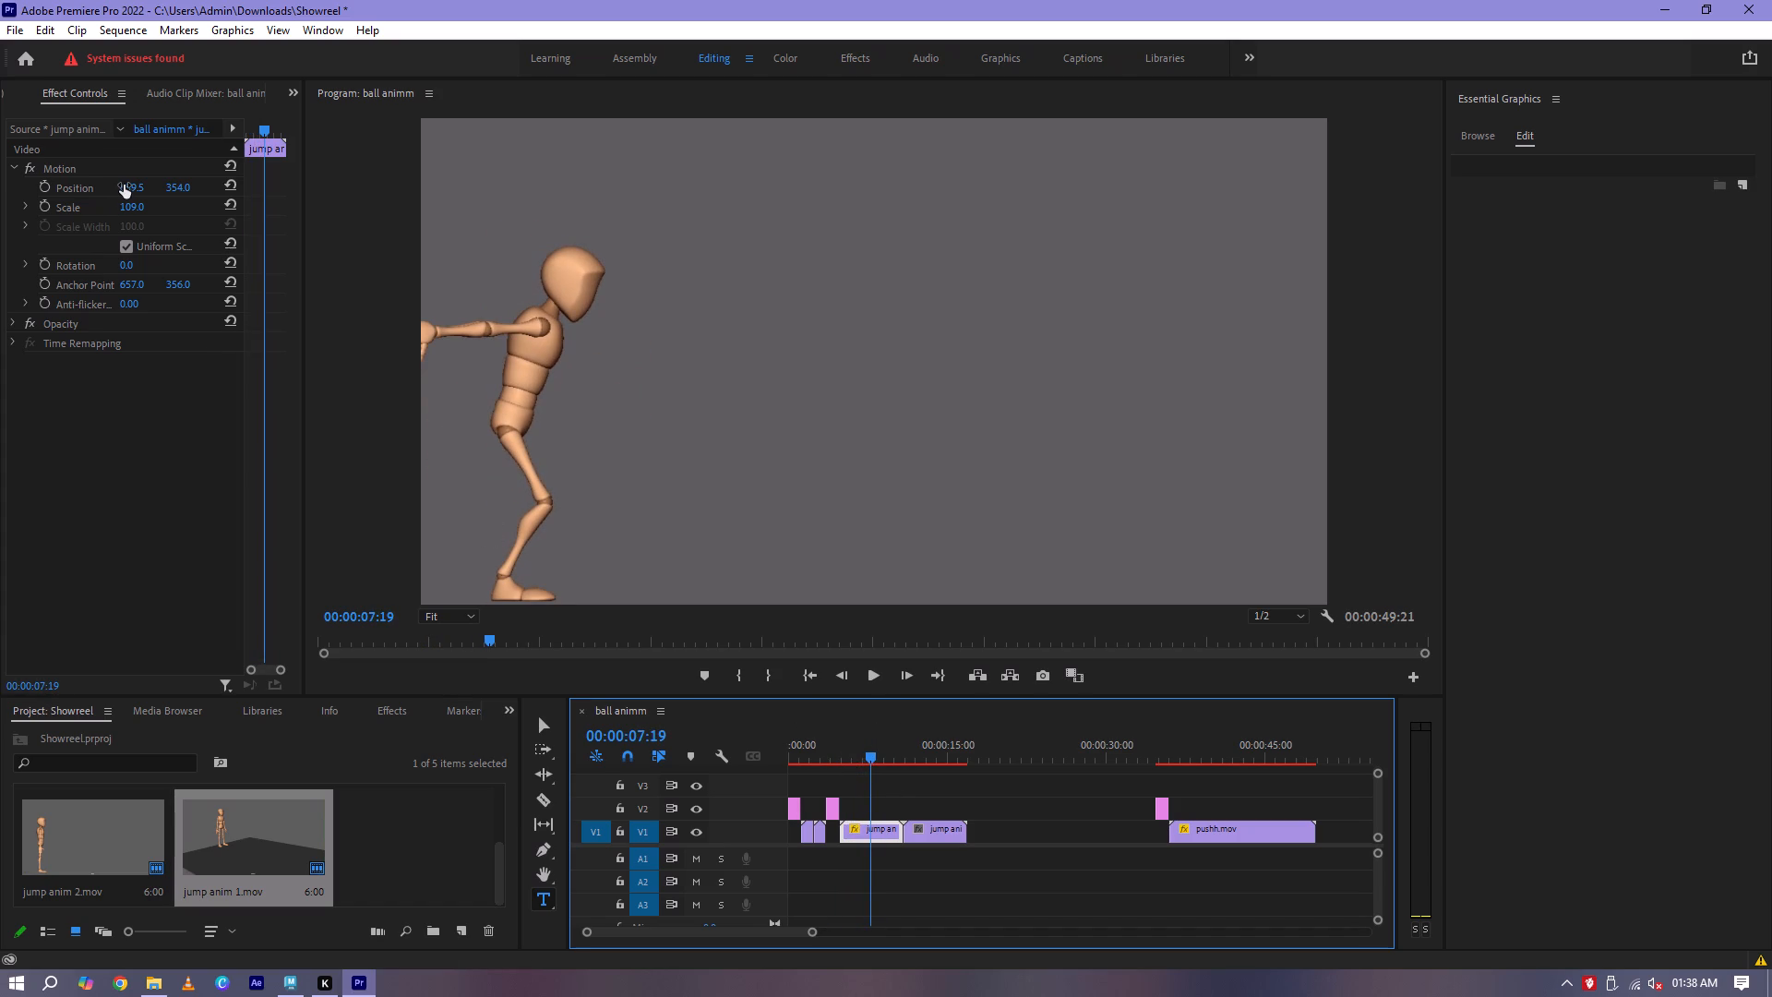
{"action": "left_click_drag", "start_coordinate": [124, 185], "coordinate": [196, 184]}
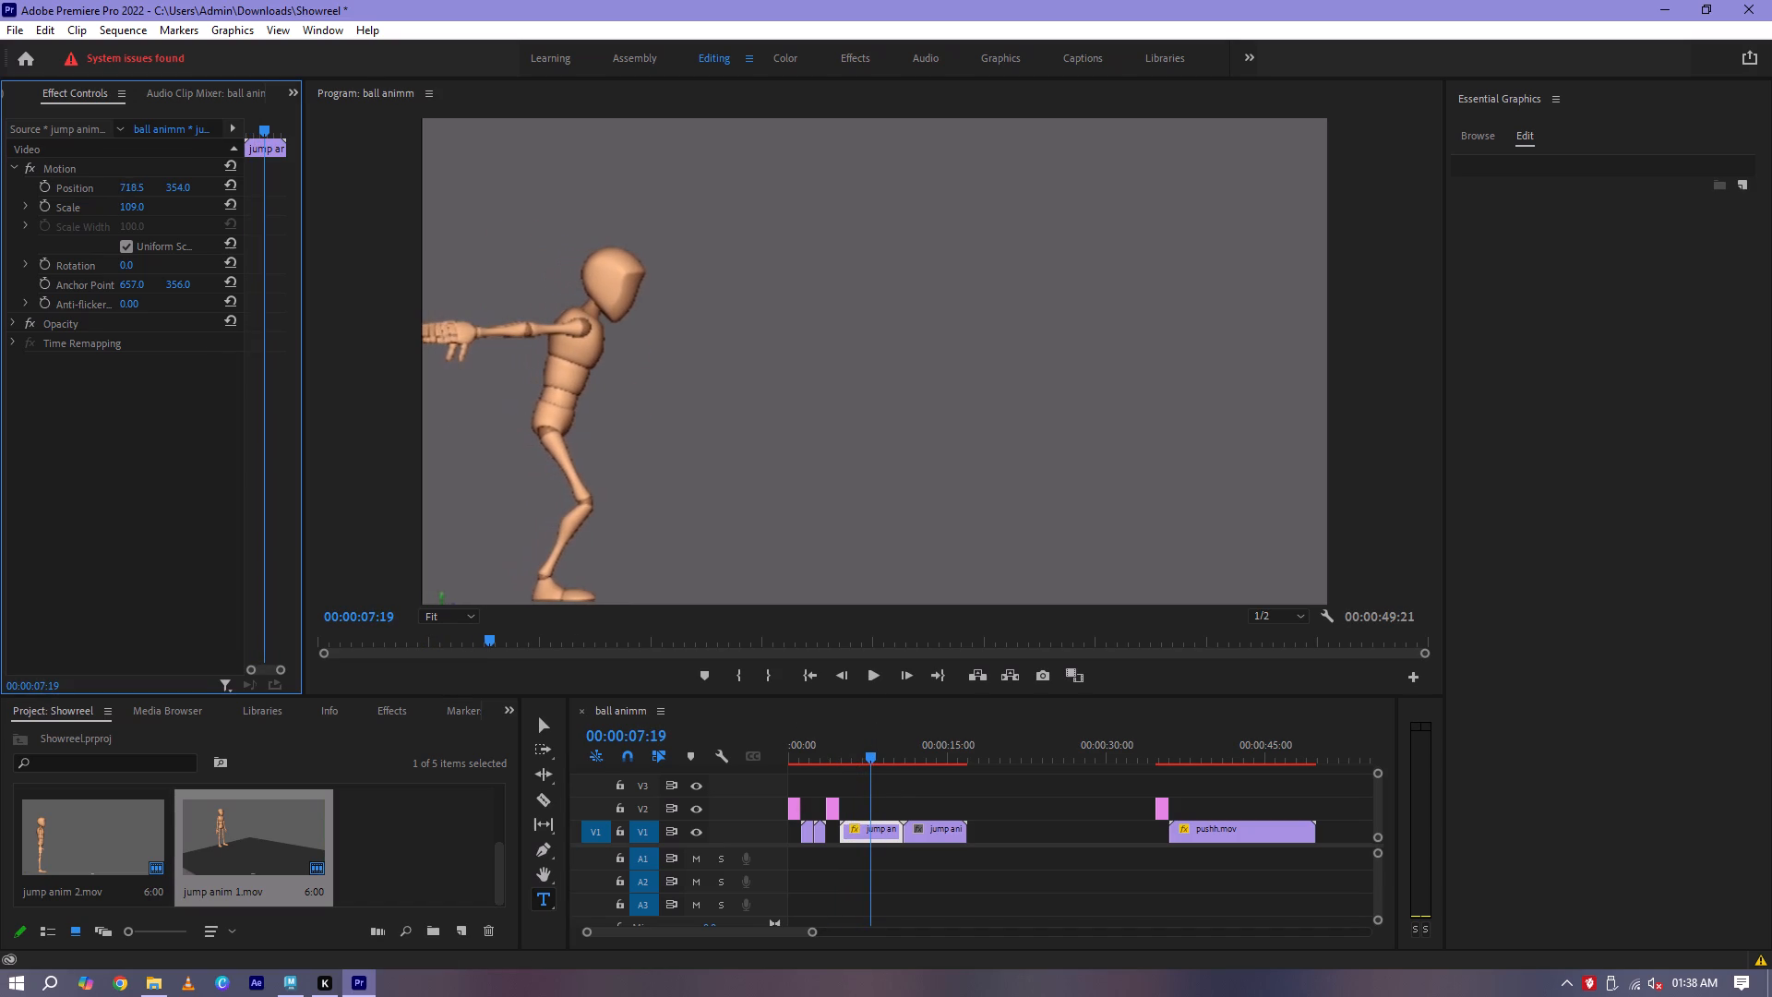
{"action": "left_click_drag", "start_coordinate": [196, 184], "coordinate": [194, 185]}
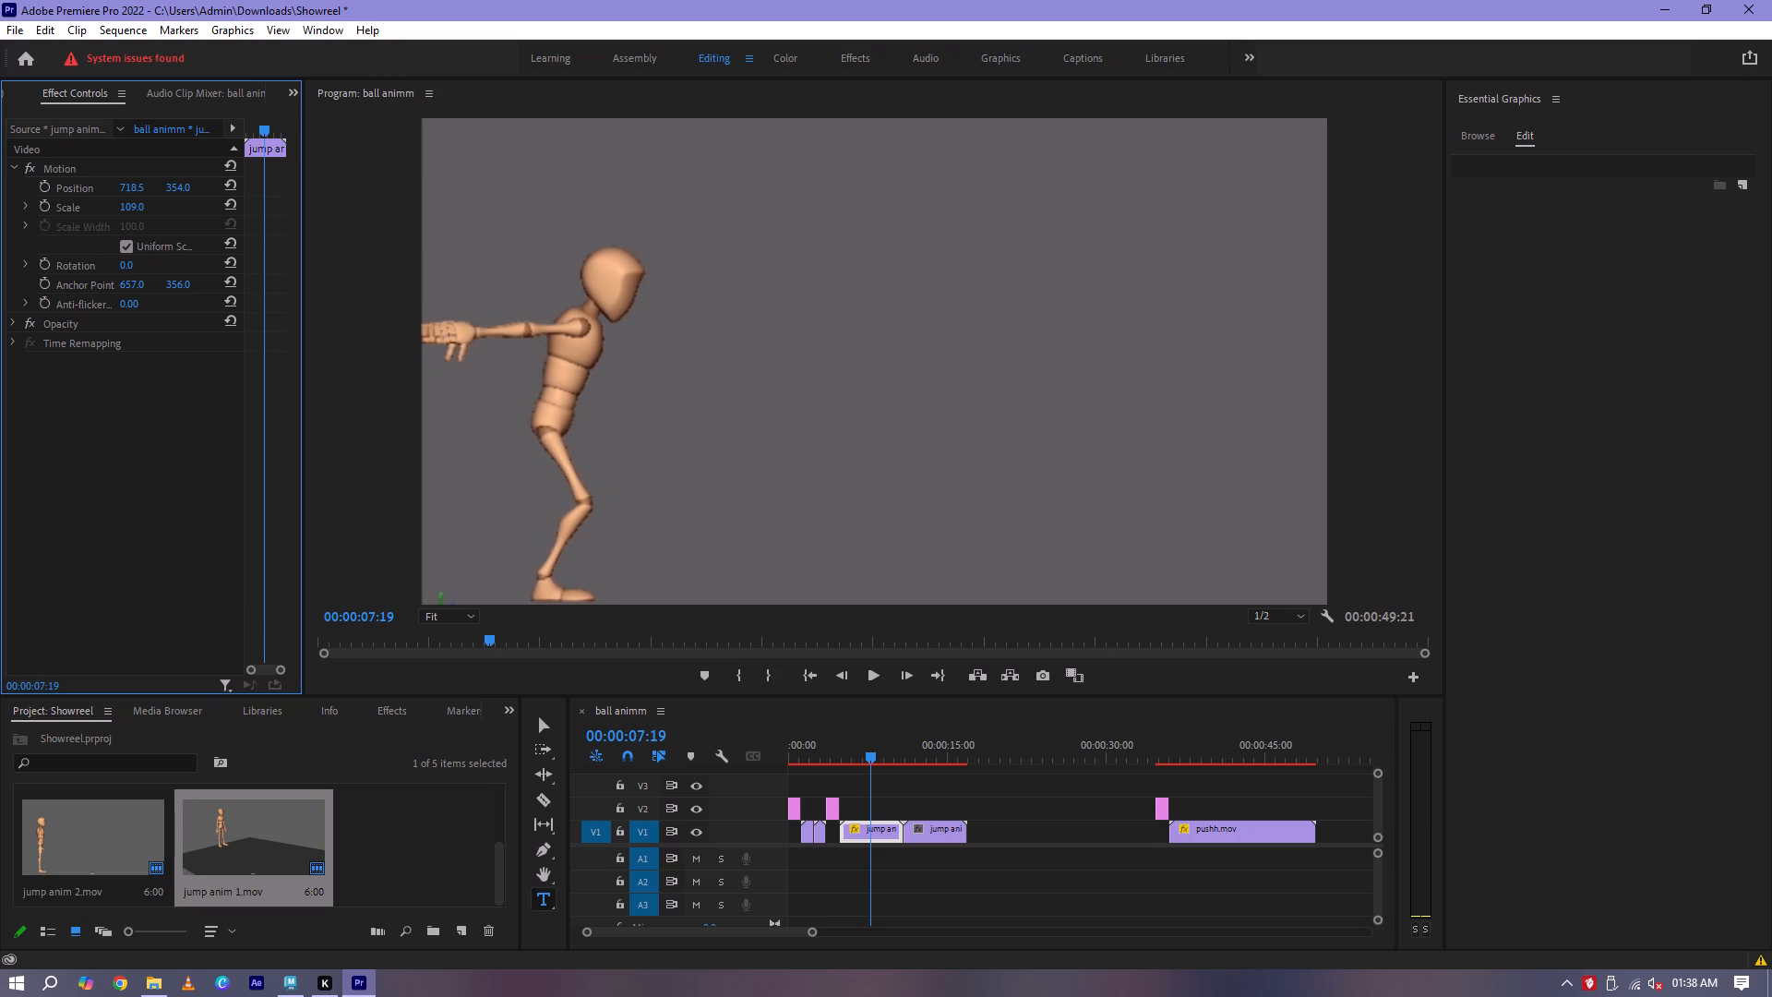
{"action": "left_click_drag", "start_coordinate": [194, 185], "coordinate": [191, 186]}
{"action": "key", "text": "space"}
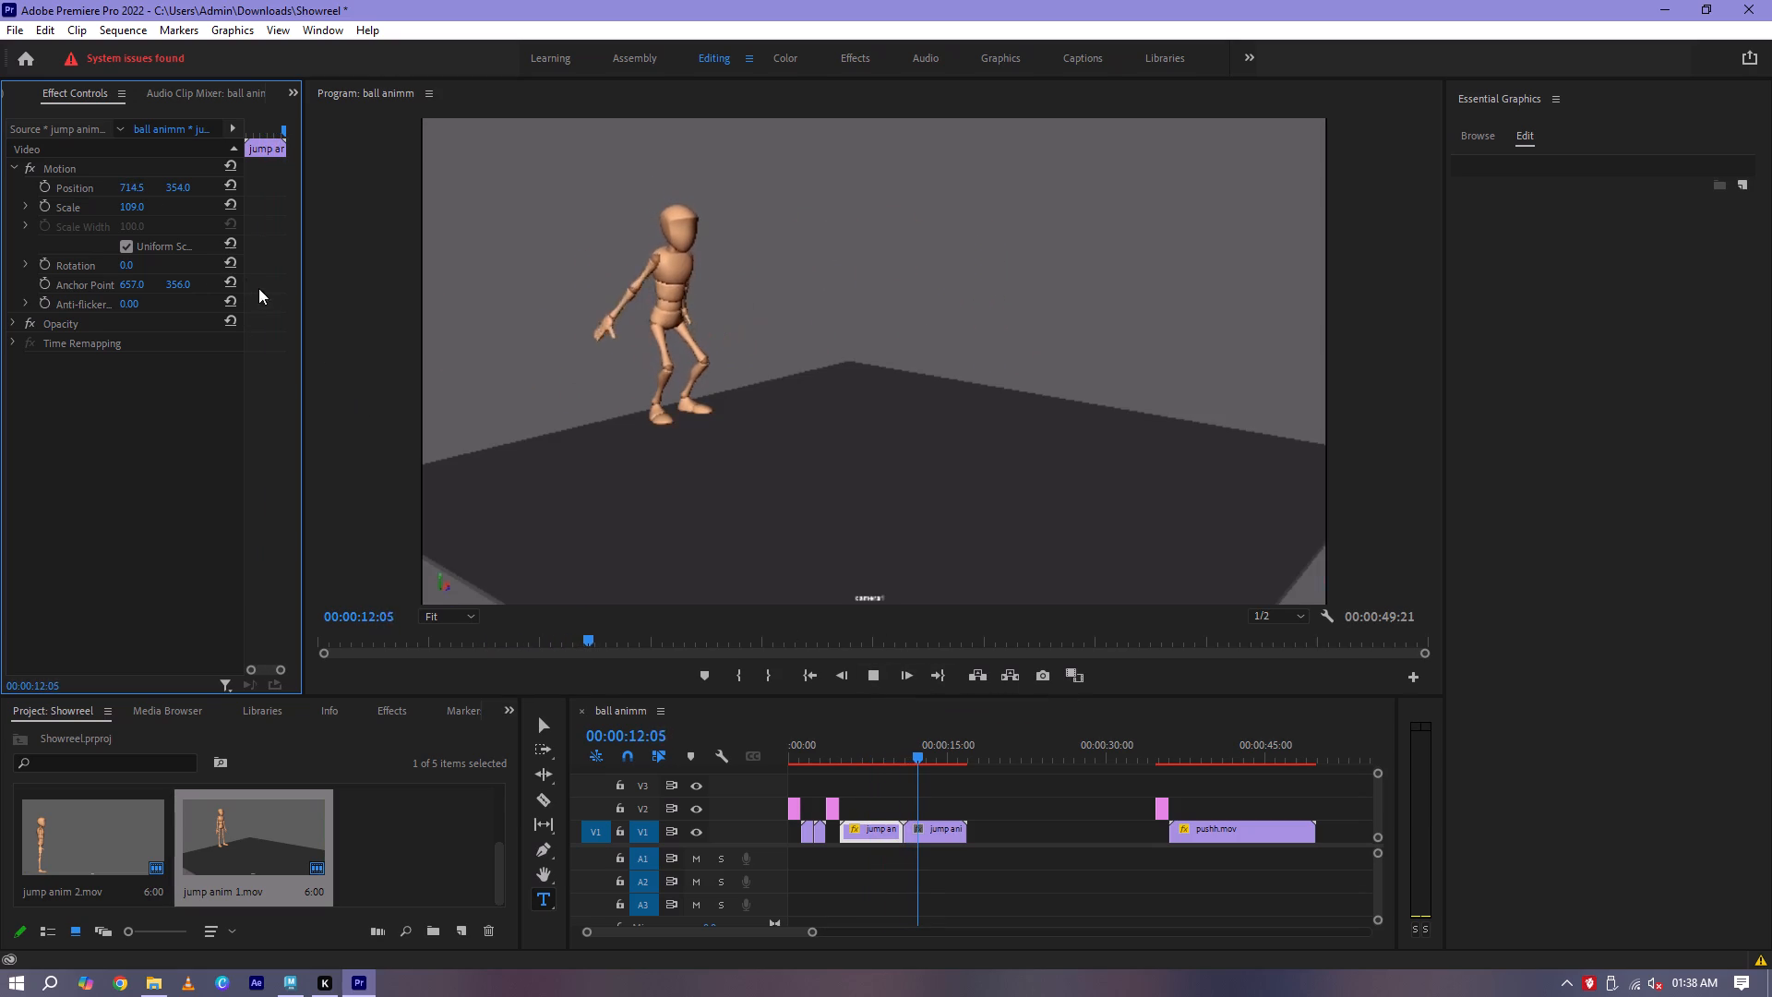
{"action": "key", "text": "space"}
Set the scale of the second jump clip to 107 and play it through to check the framing.
{"action": "left_click", "coordinate": [938, 839]}
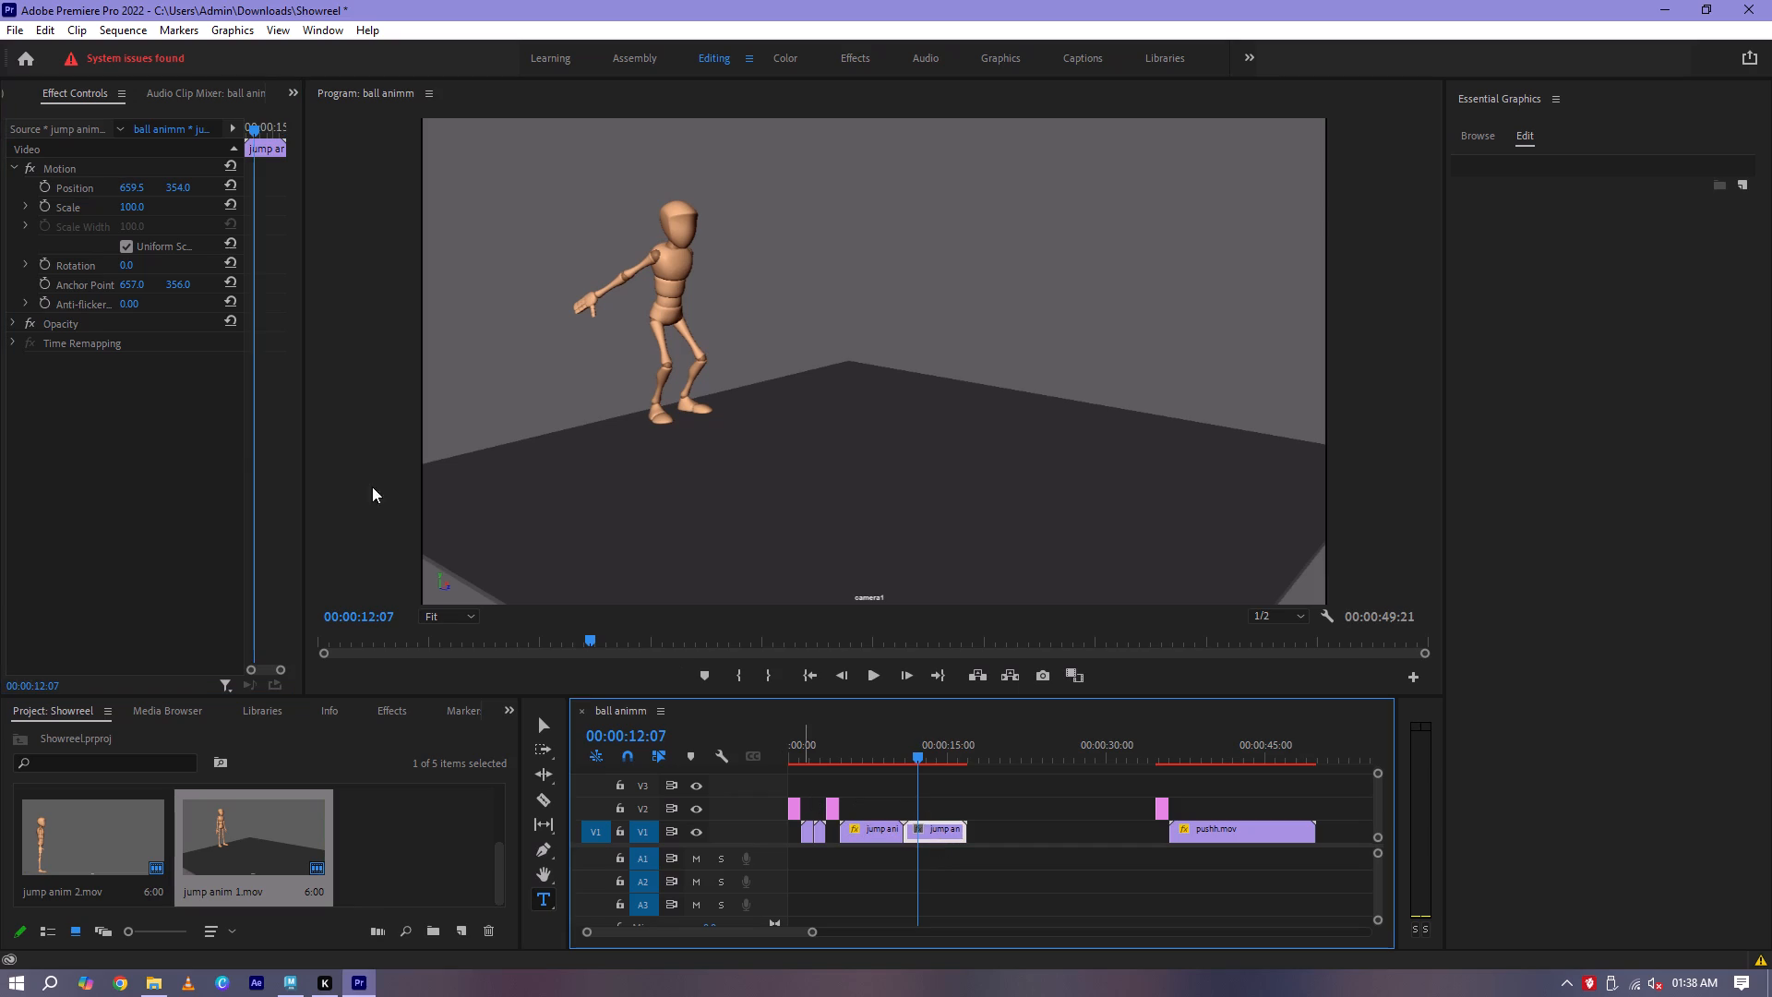
{"action": "left_click_drag", "start_coordinate": [126, 205], "coordinate": [131, 205]}
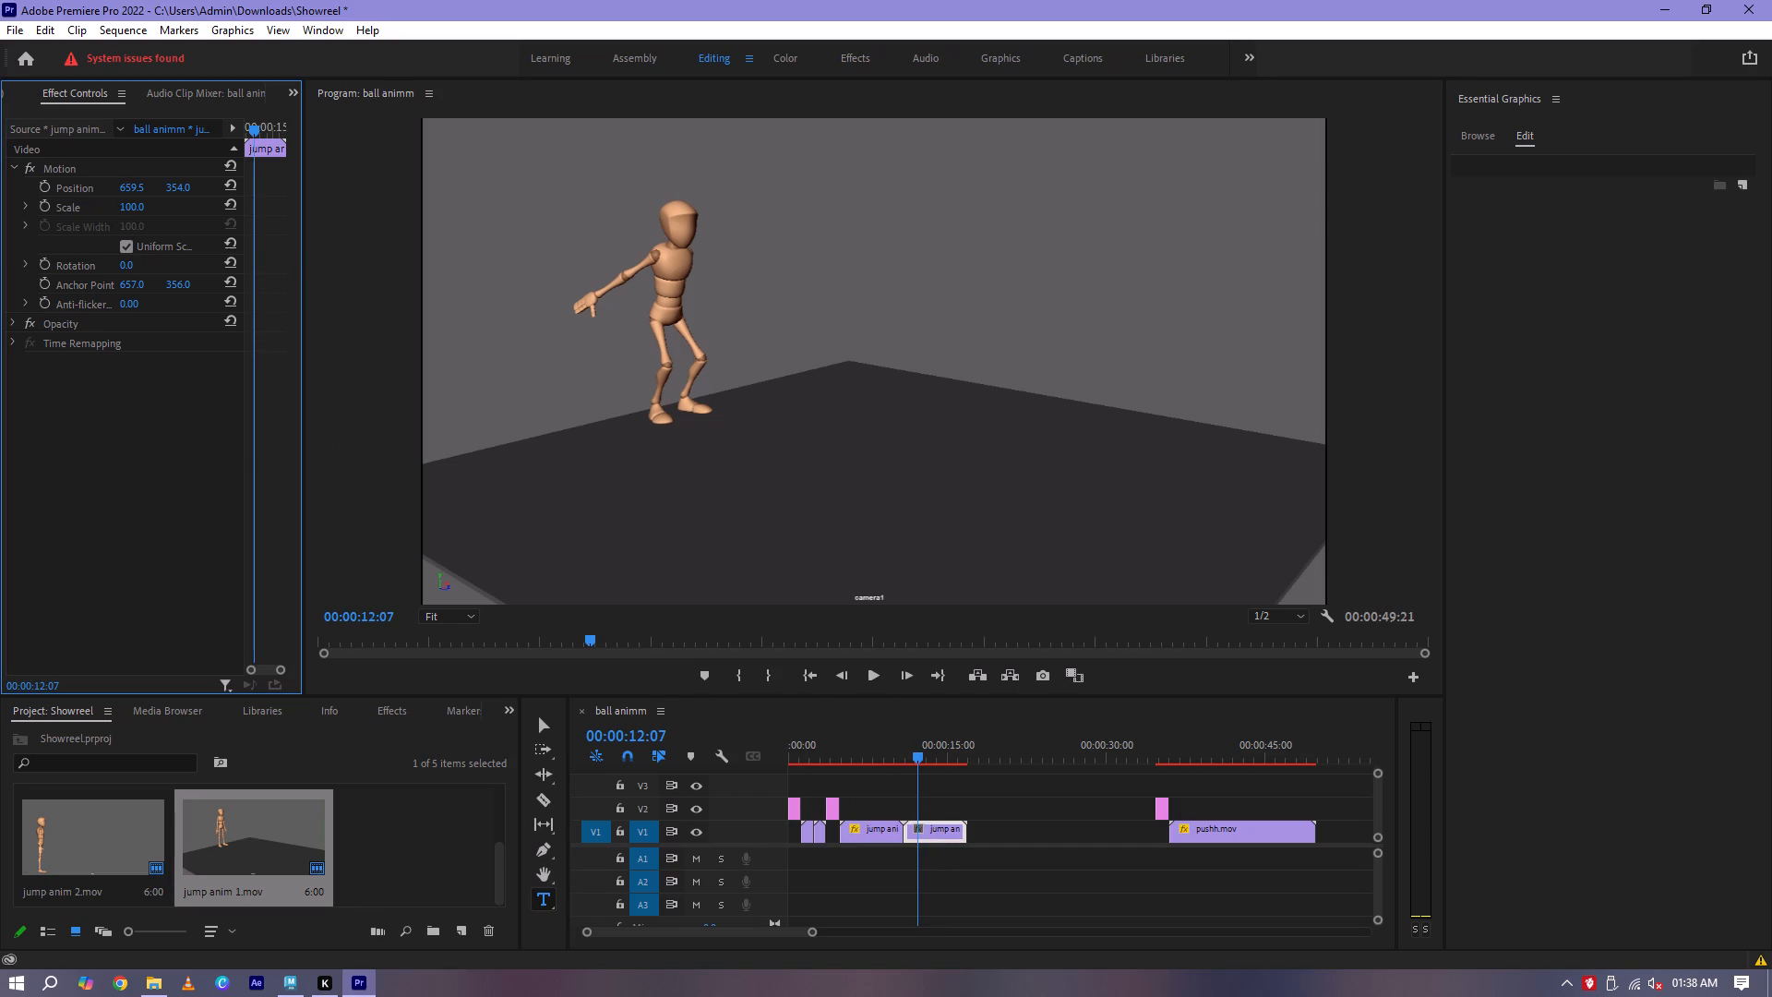
{"action": "left_click_drag", "start_coordinate": [131, 205], "coordinate": [150, 200]}
{"action": "left_click", "coordinate": [908, 756]}
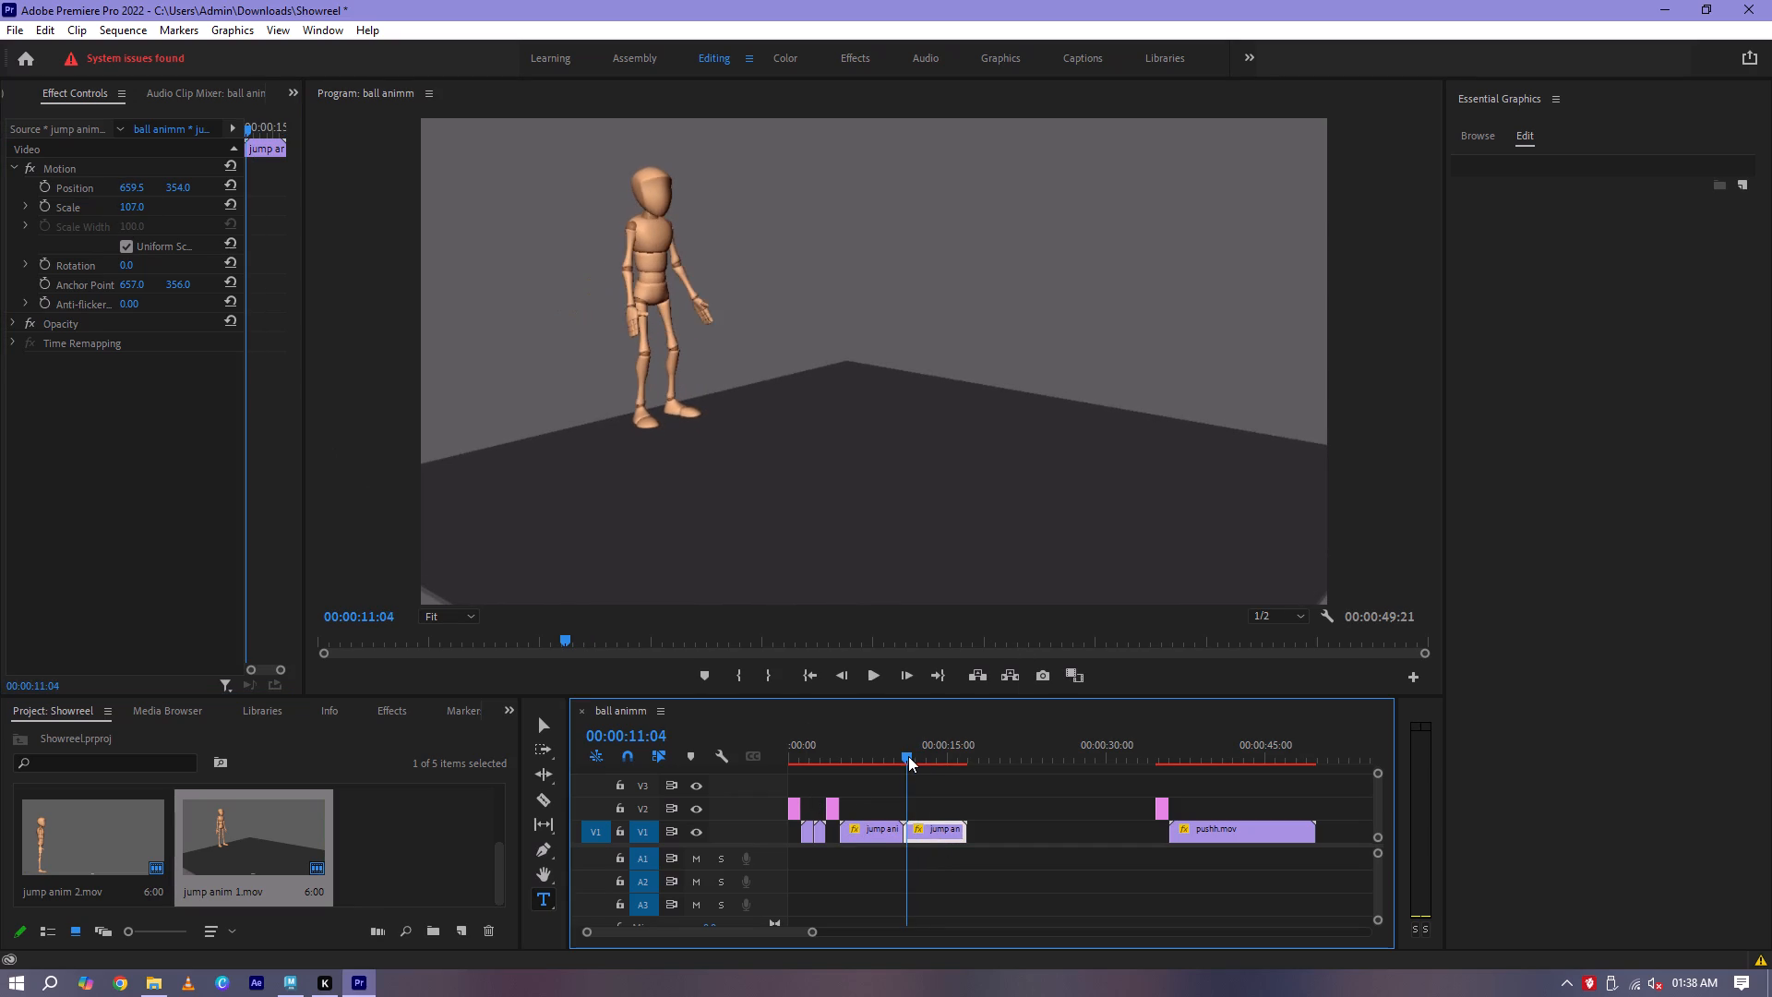
{"action": "key", "text": "space"}
{"action": "key", "text": "space"}
{"action": "key", "text": "space"}
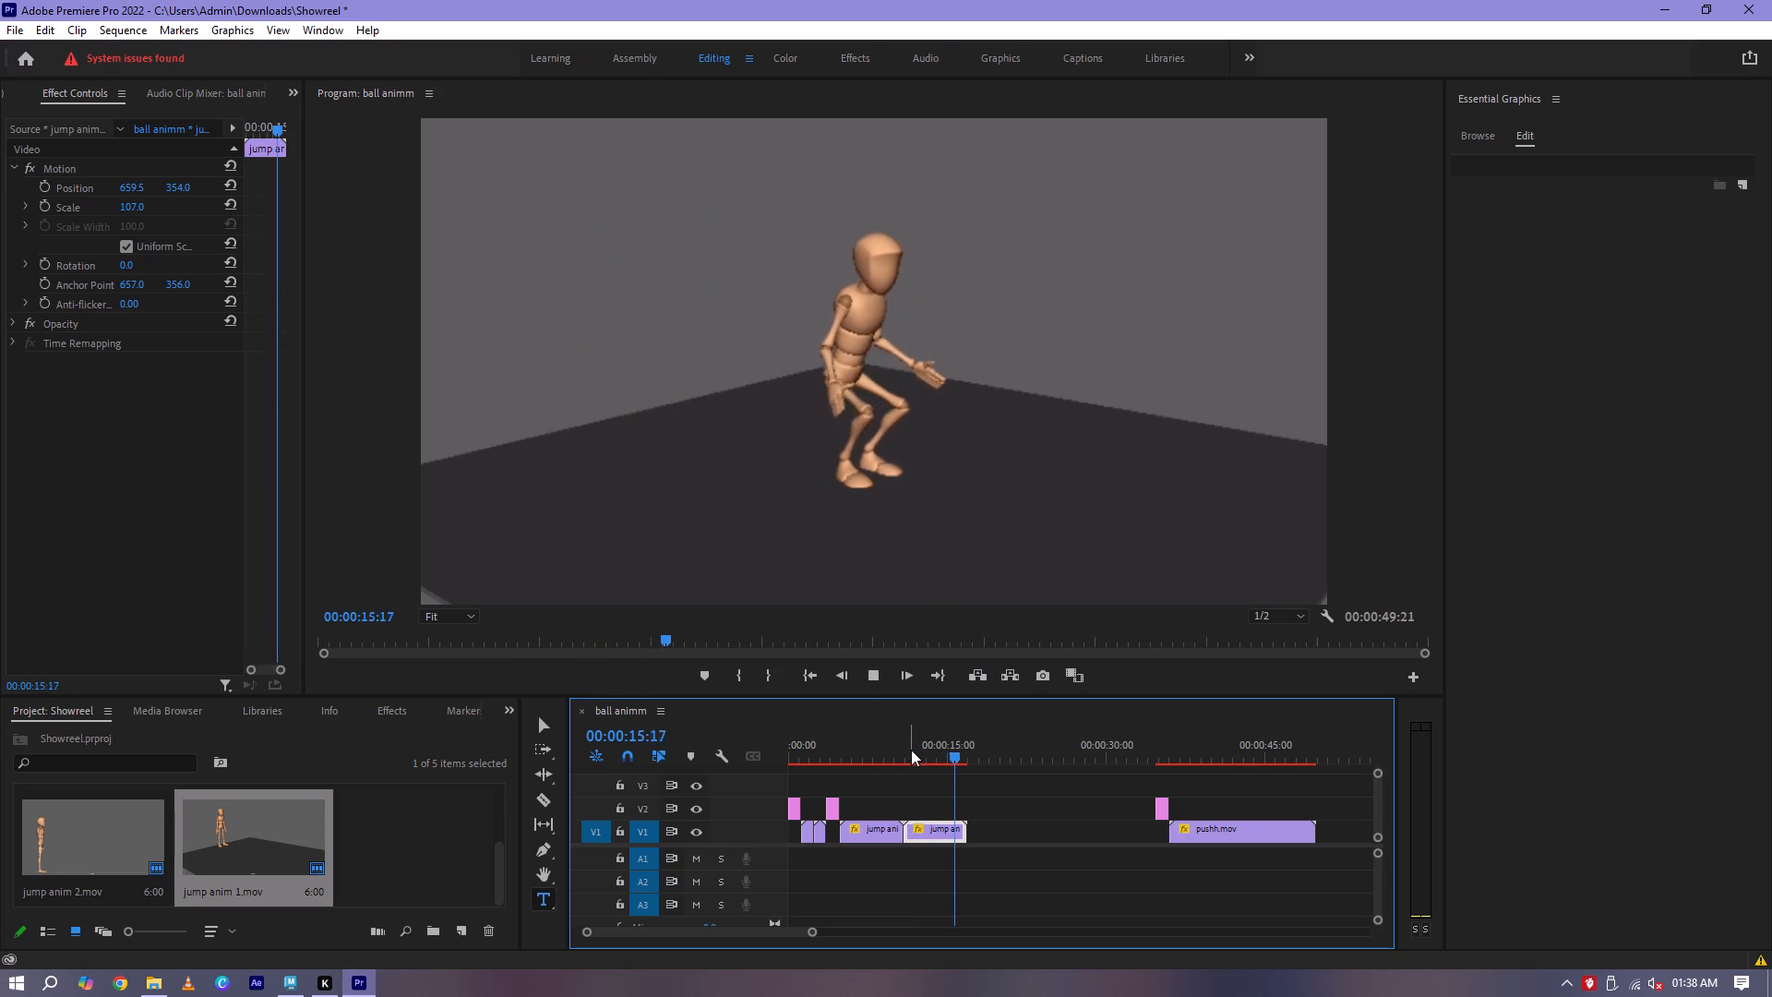
{"action": "key", "text": "space"}
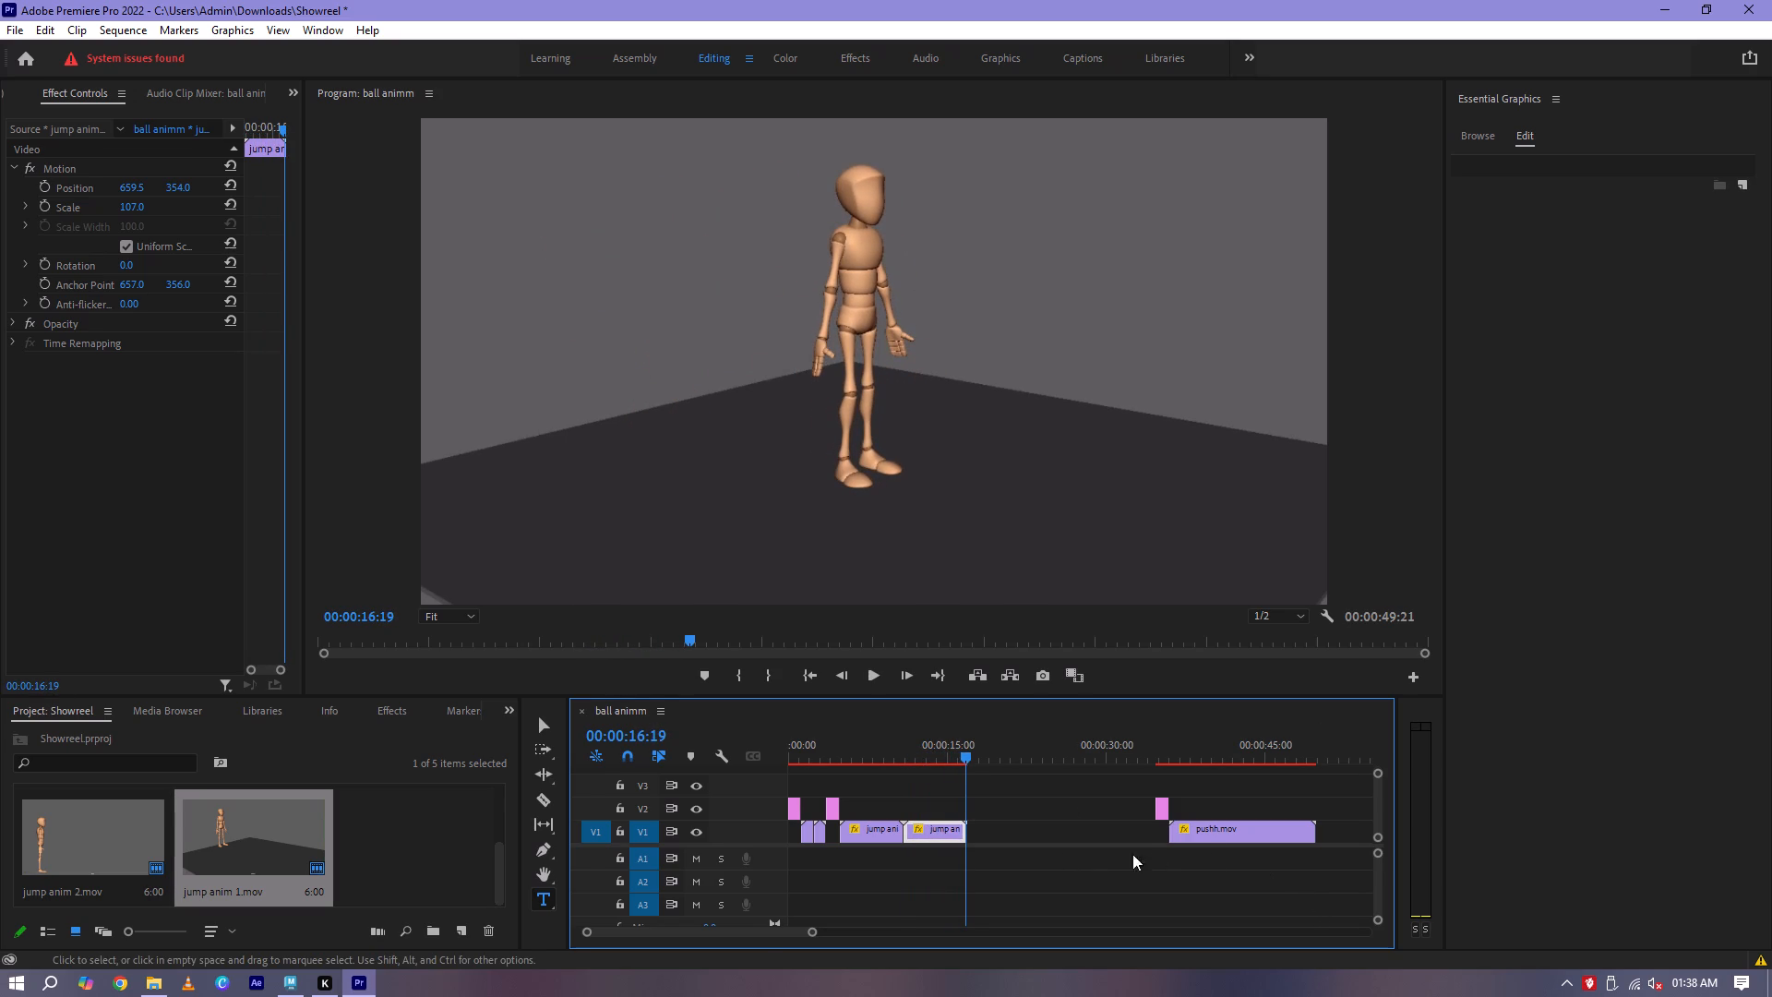
Save the Showreel project.
{"action": "key", "text": "ctrl+s"}
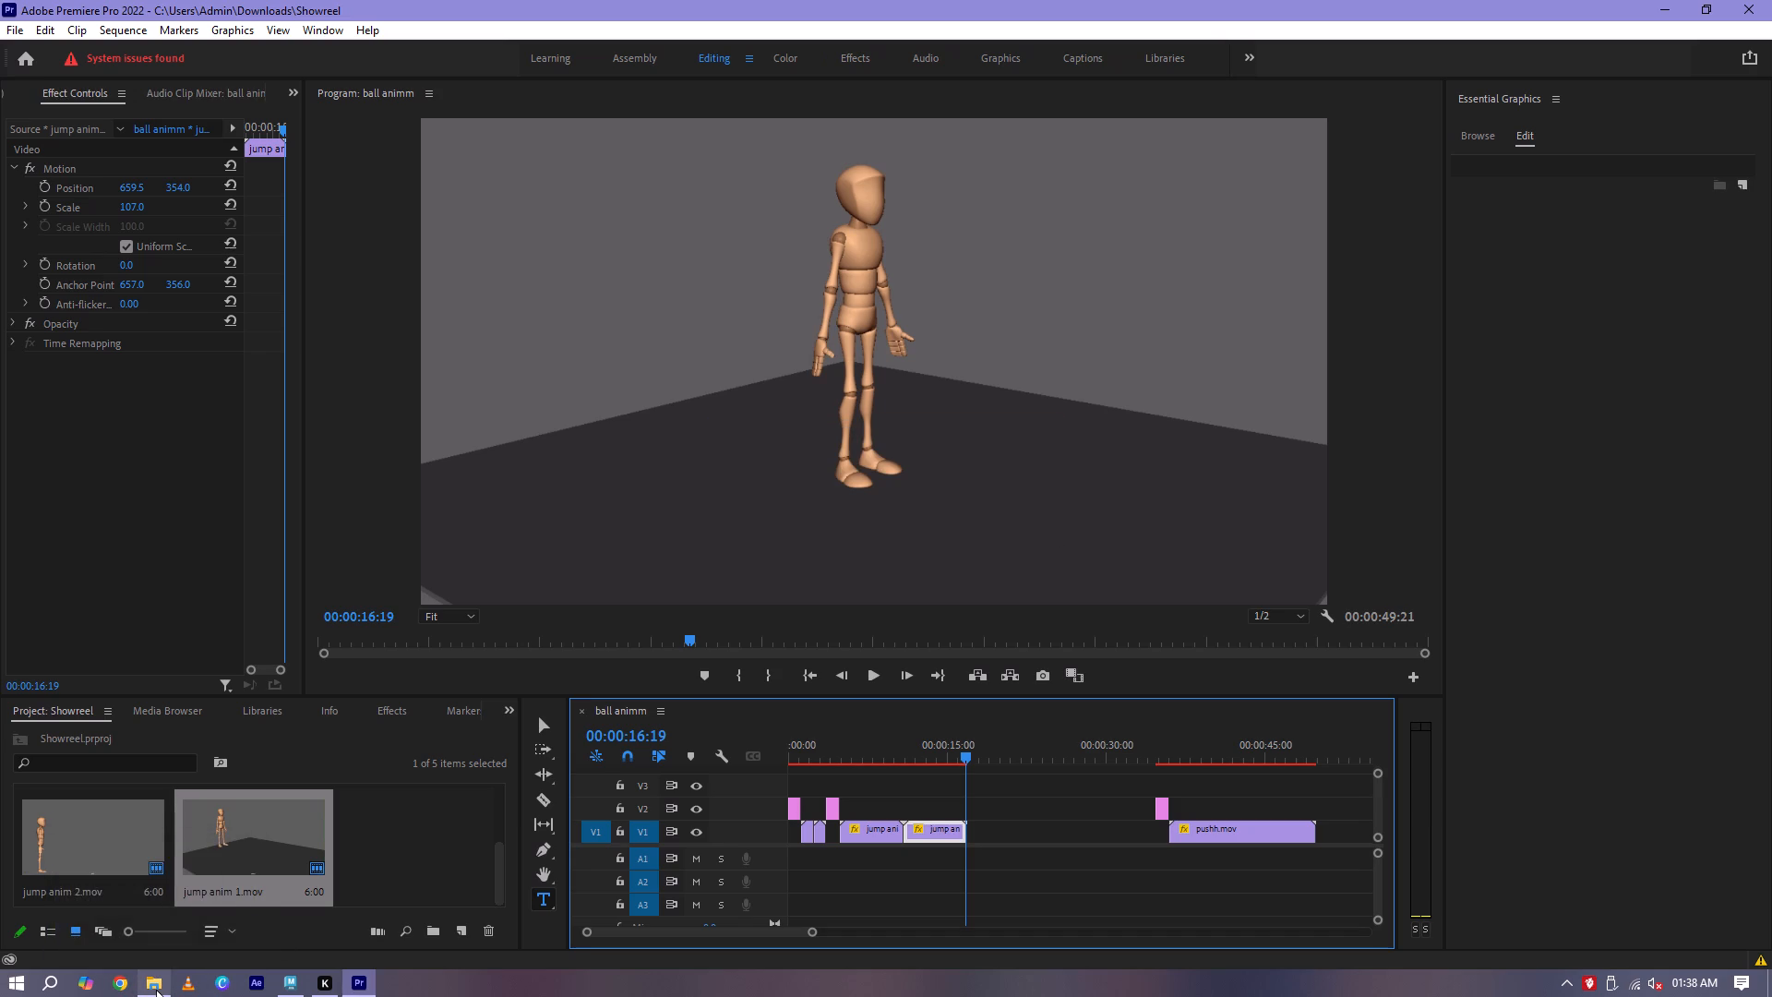
Switch to File Explorer and check the ball anim folder in the Desktop search results for more animation footage.
{"action": "left_click", "coordinate": [156, 990]}
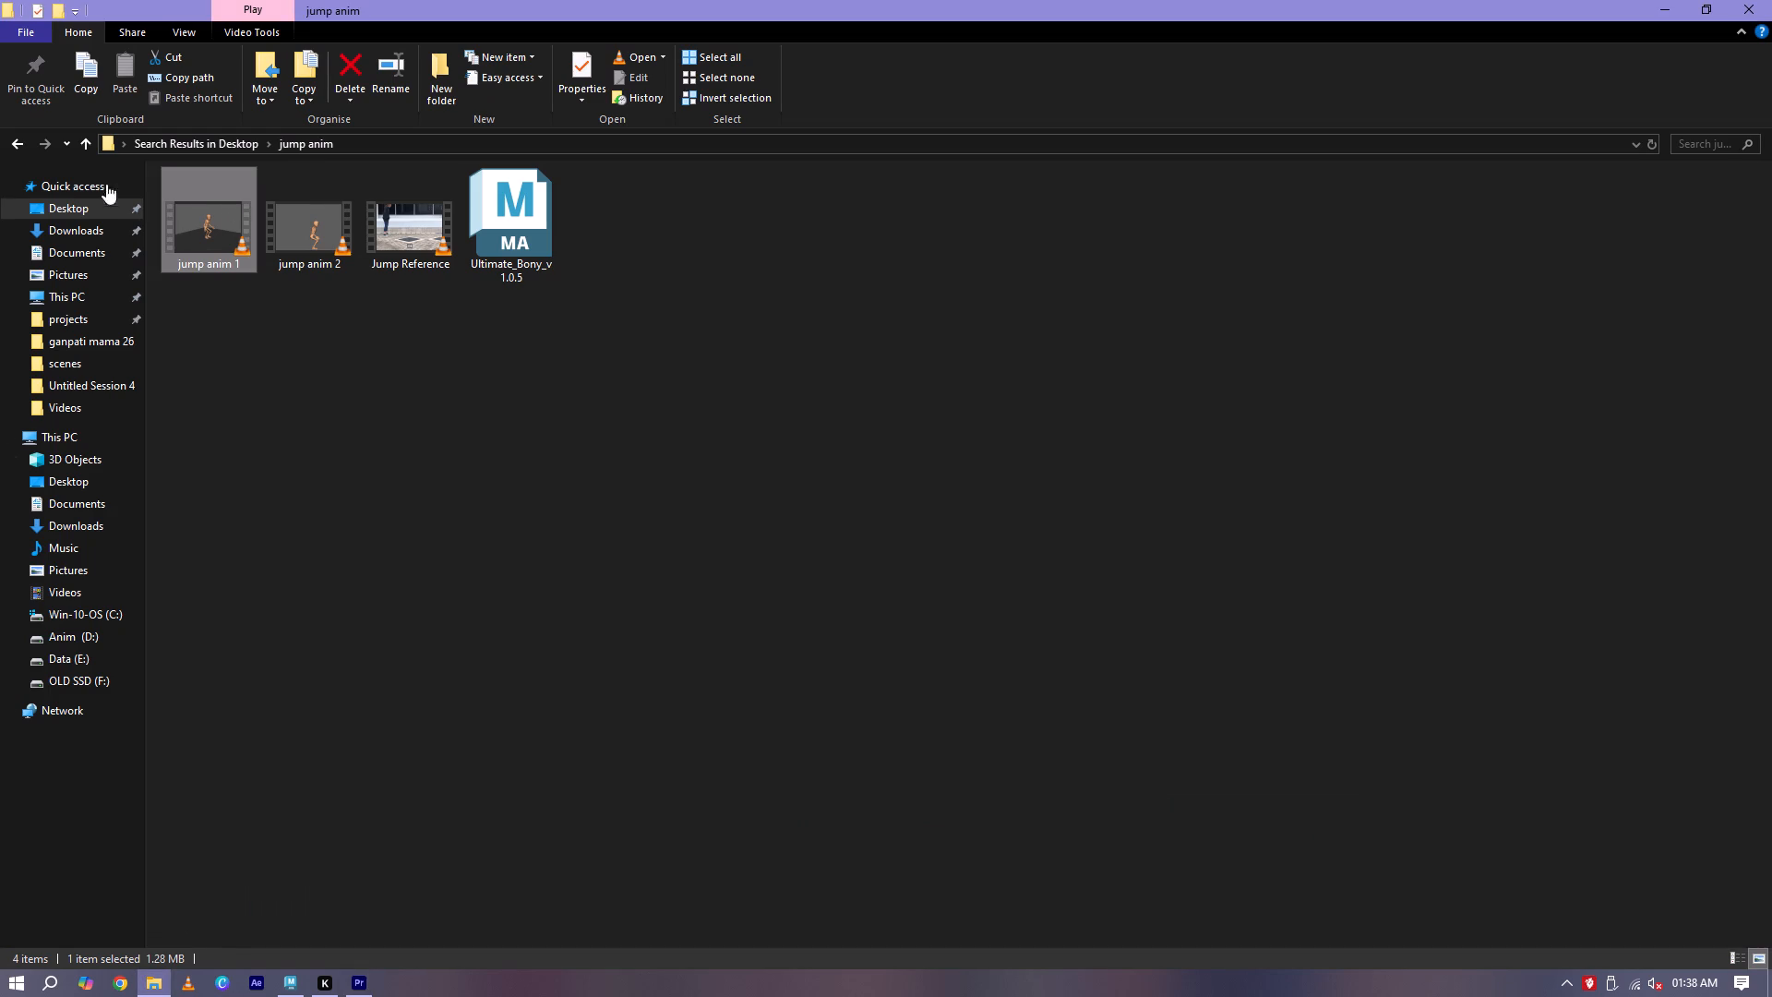
{"action": "left_click", "coordinate": [79, 145]}
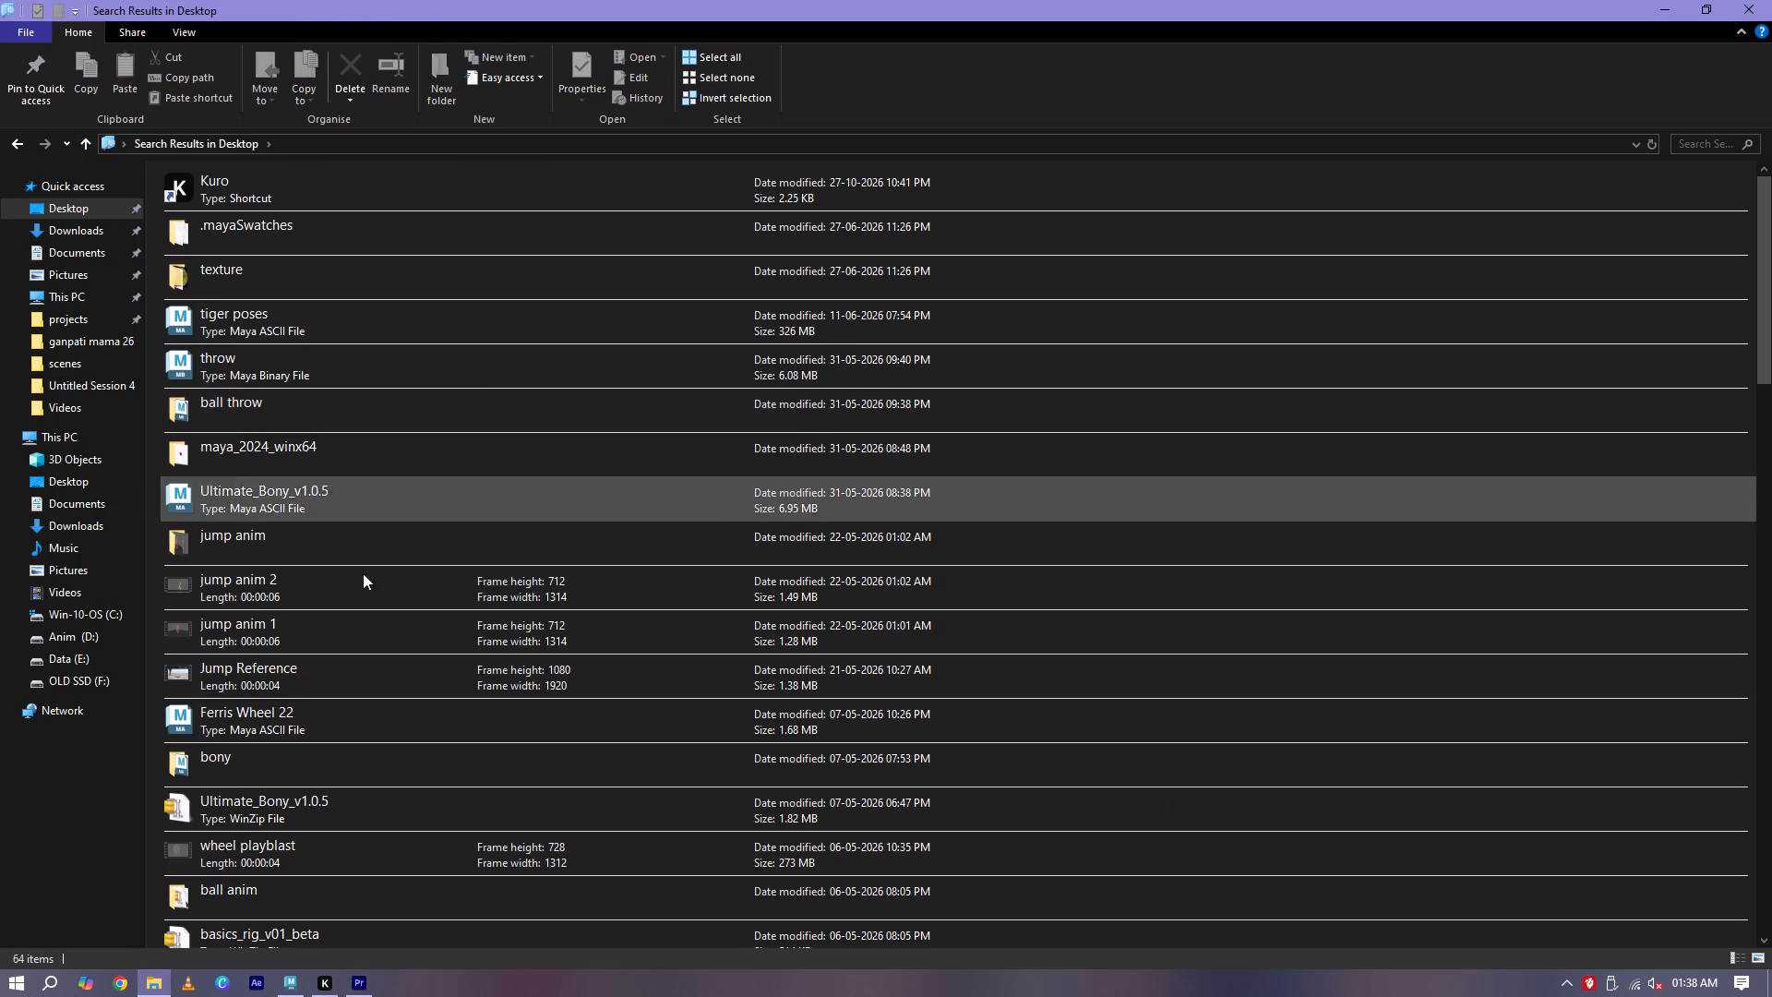
{"action": "scroll", "coordinate": [436, 684], "scroll_direction": "down", "scroll_amount": 1}
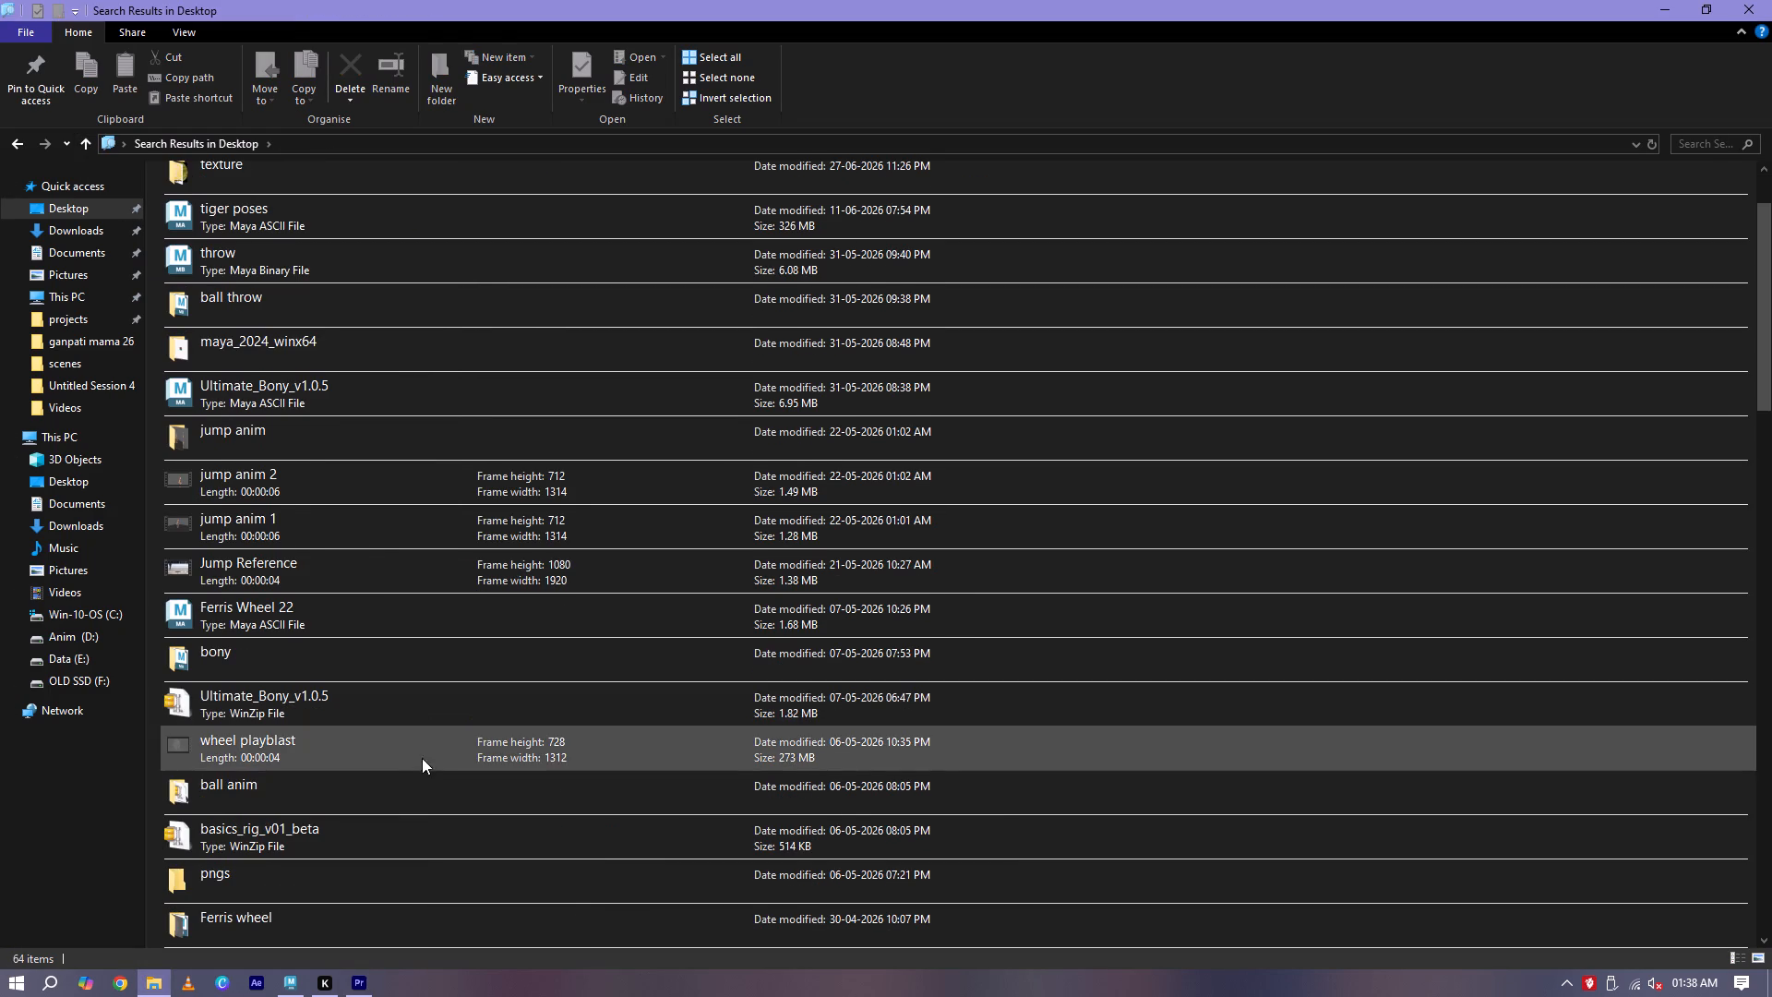
{"action": "scroll", "coordinate": [365, 758], "scroll_direction": "down", "scroll_amount": 1}
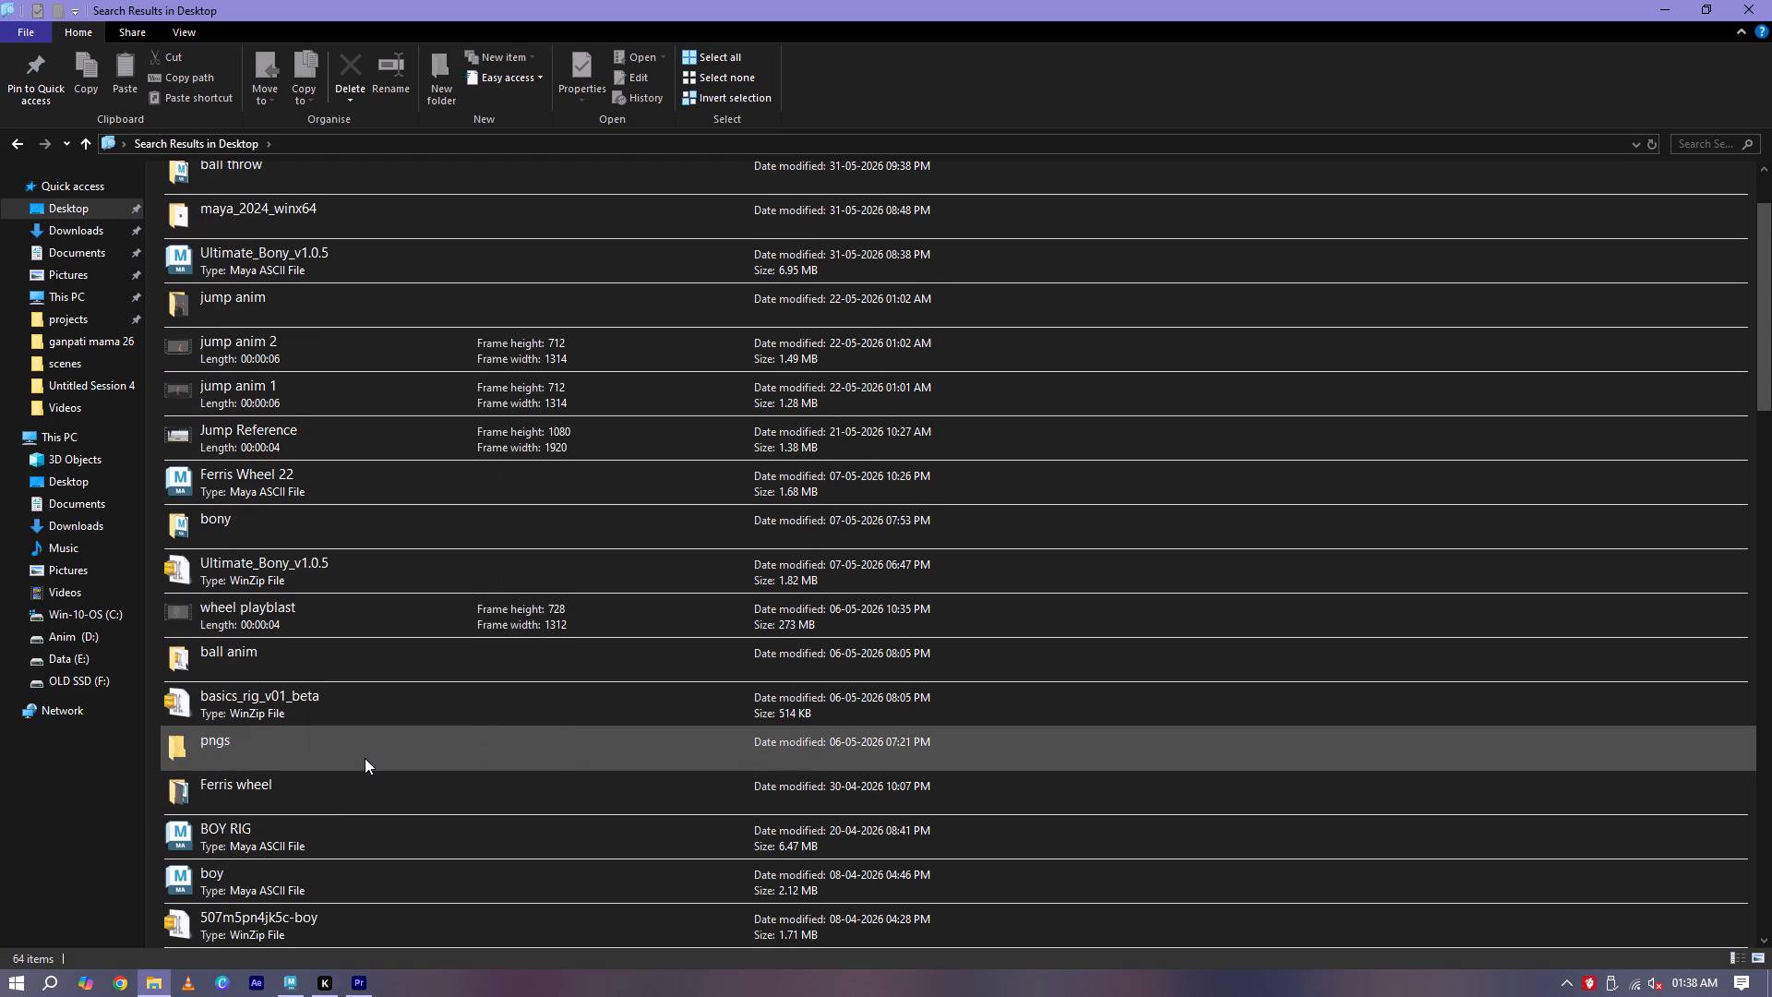
{"action": "double_click", "coordinate": [343, 667]}
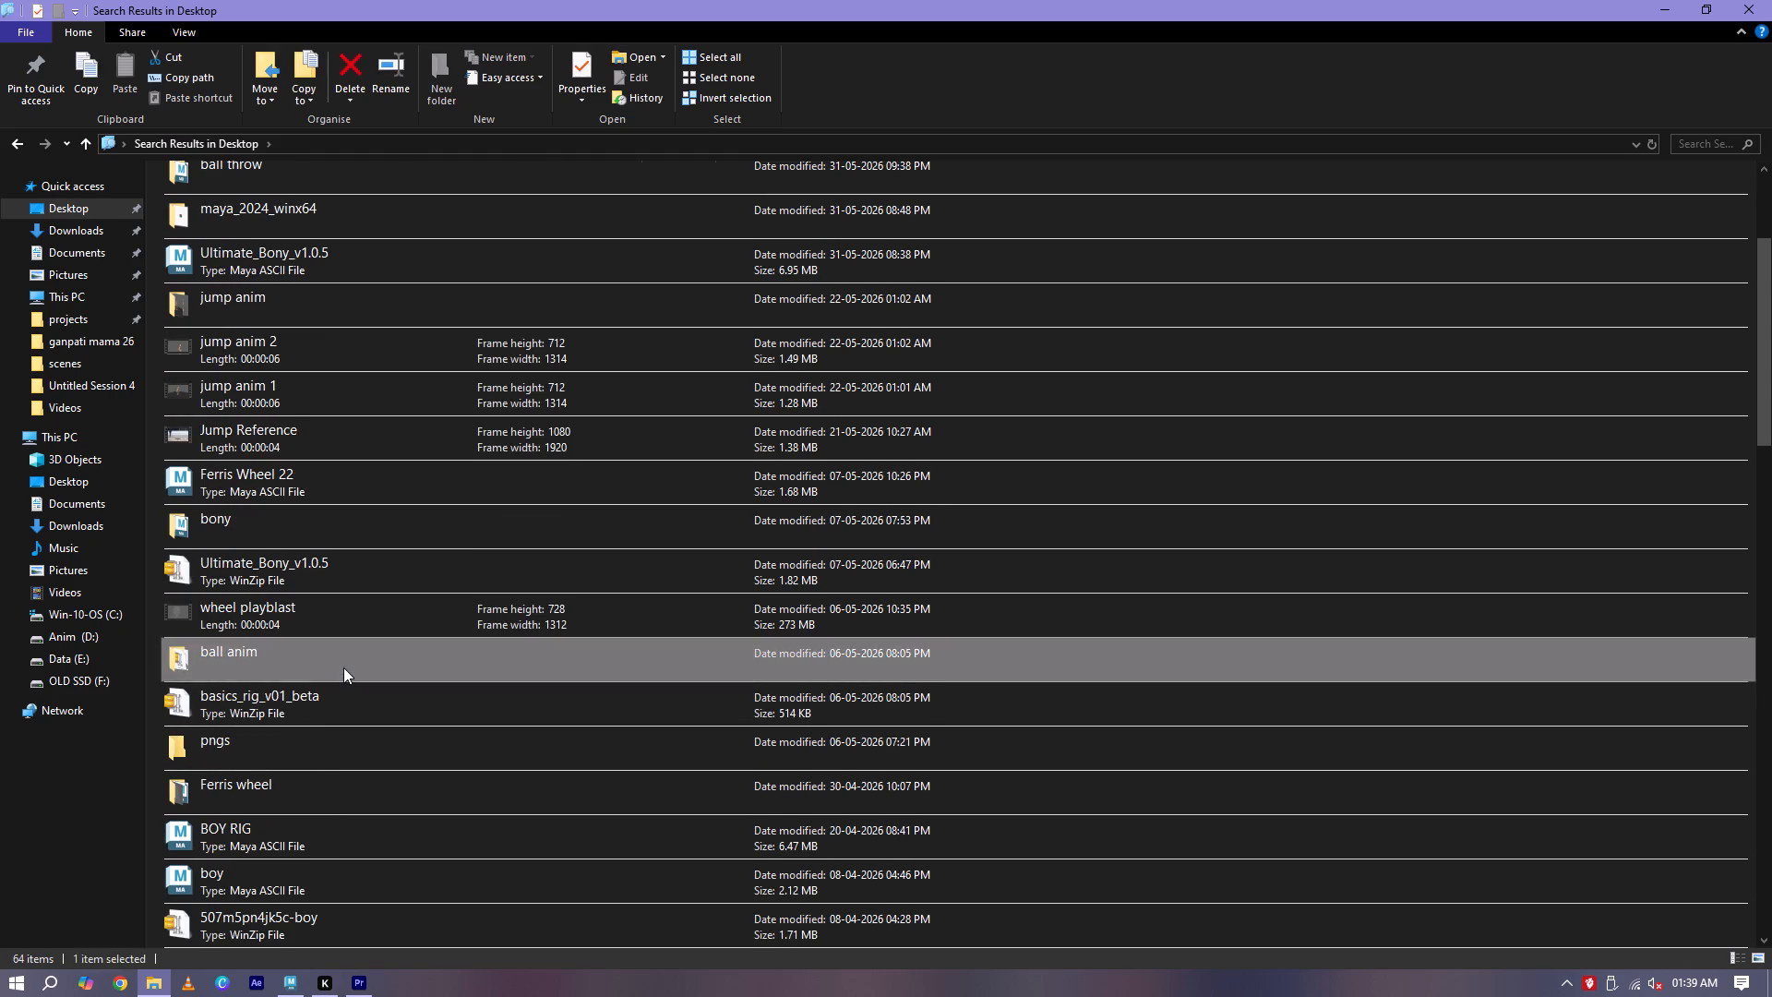
{"action": "left_click", "coordinate": [81, 142]}
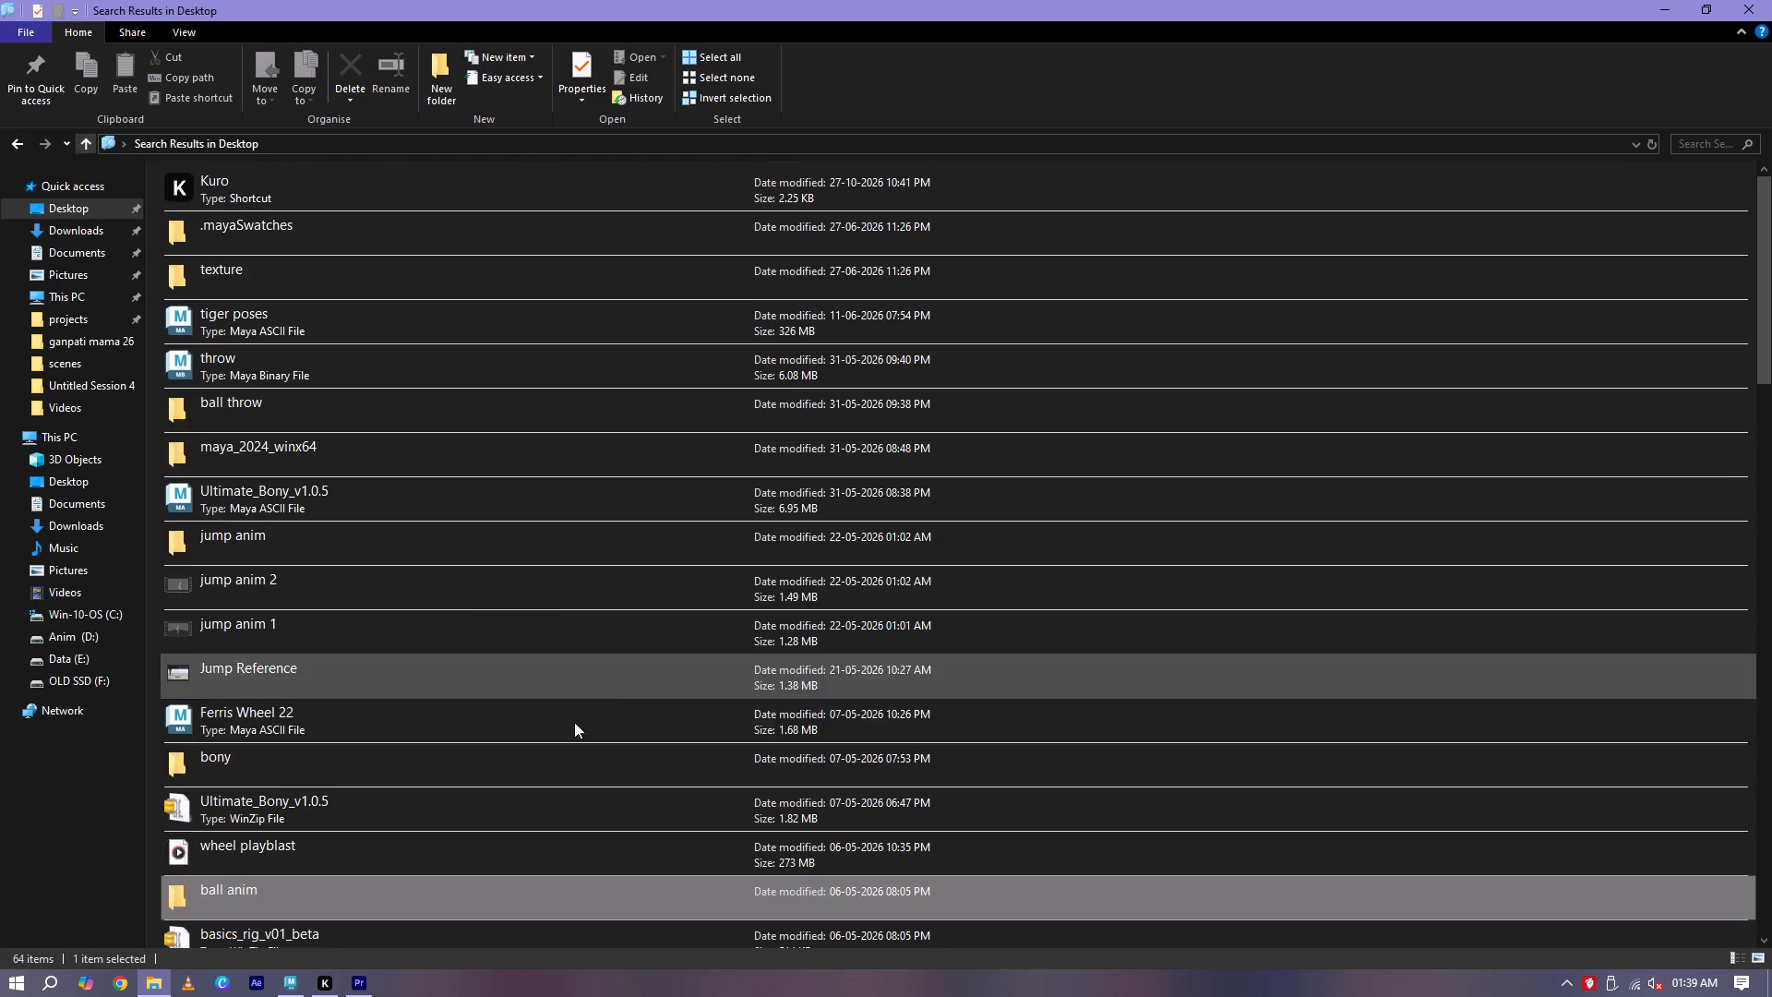
Look through the rest of the Desktop search results for further animation videos or Maya scenes.
{"action": "scroll", "coordinate": [574, 742], "scroll_direction": "down", "scroll_amount": 2}
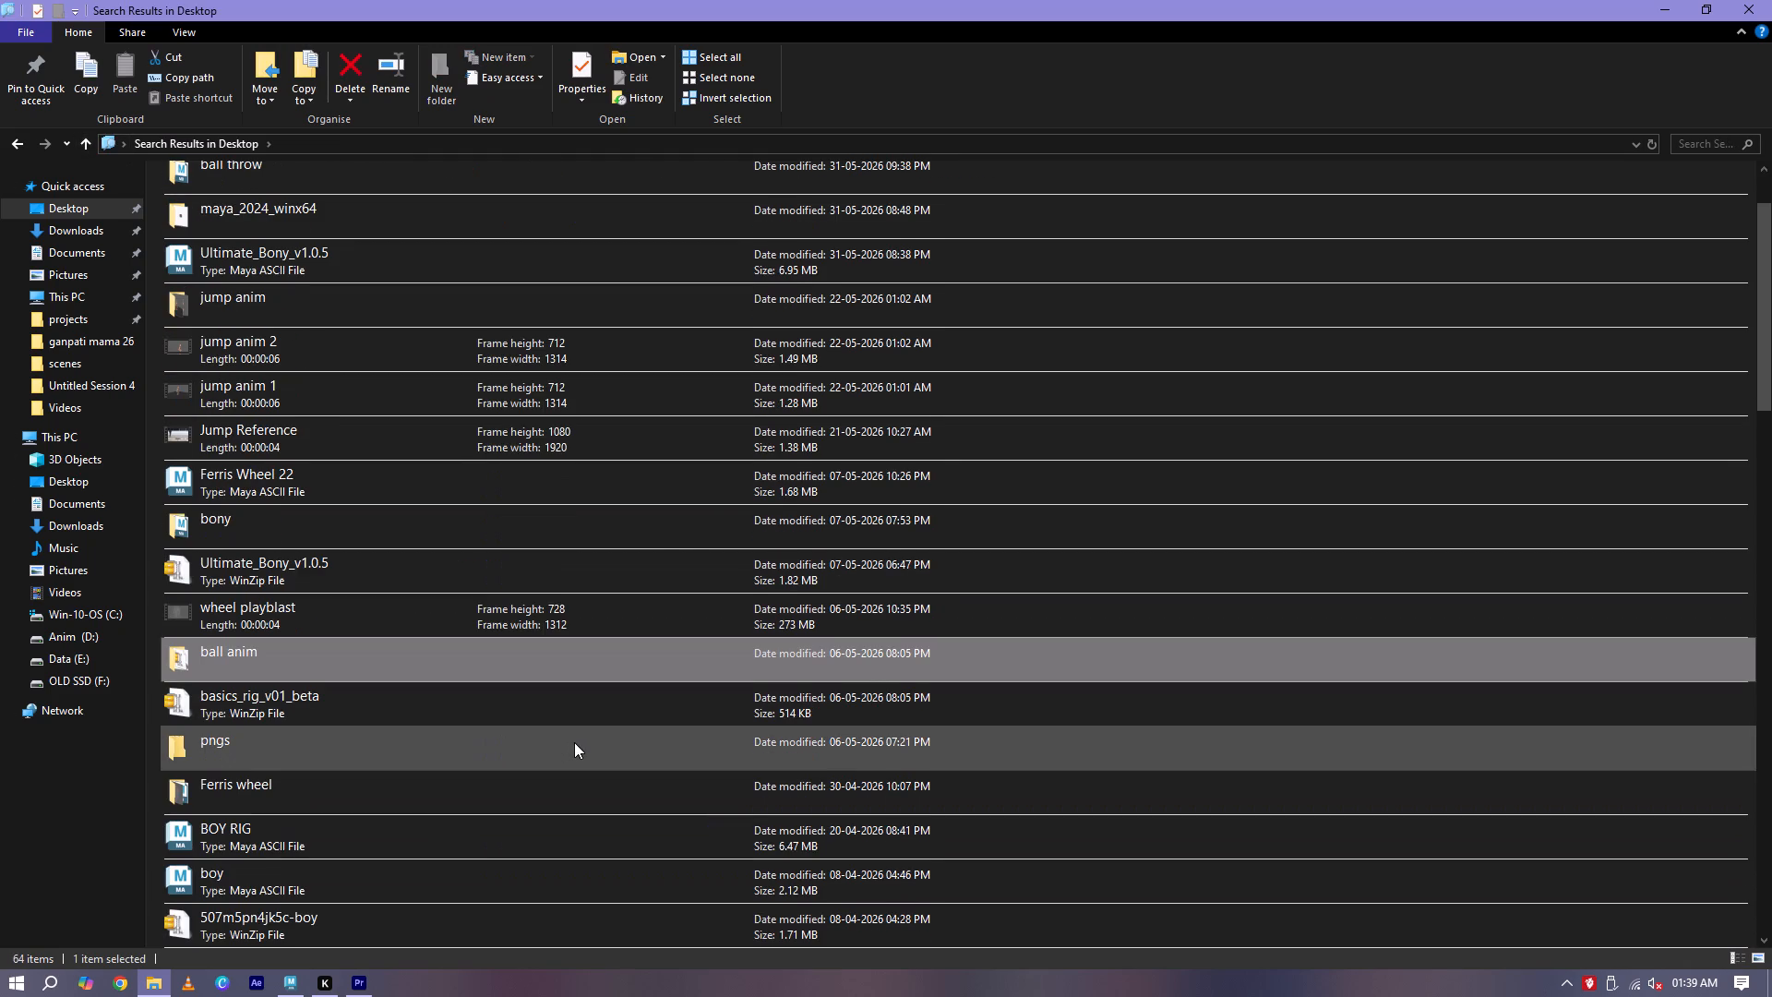
{"action": "scroll", "coordinate": [574, 742], "scroll_direction": "down", "scroll_amount": 2}
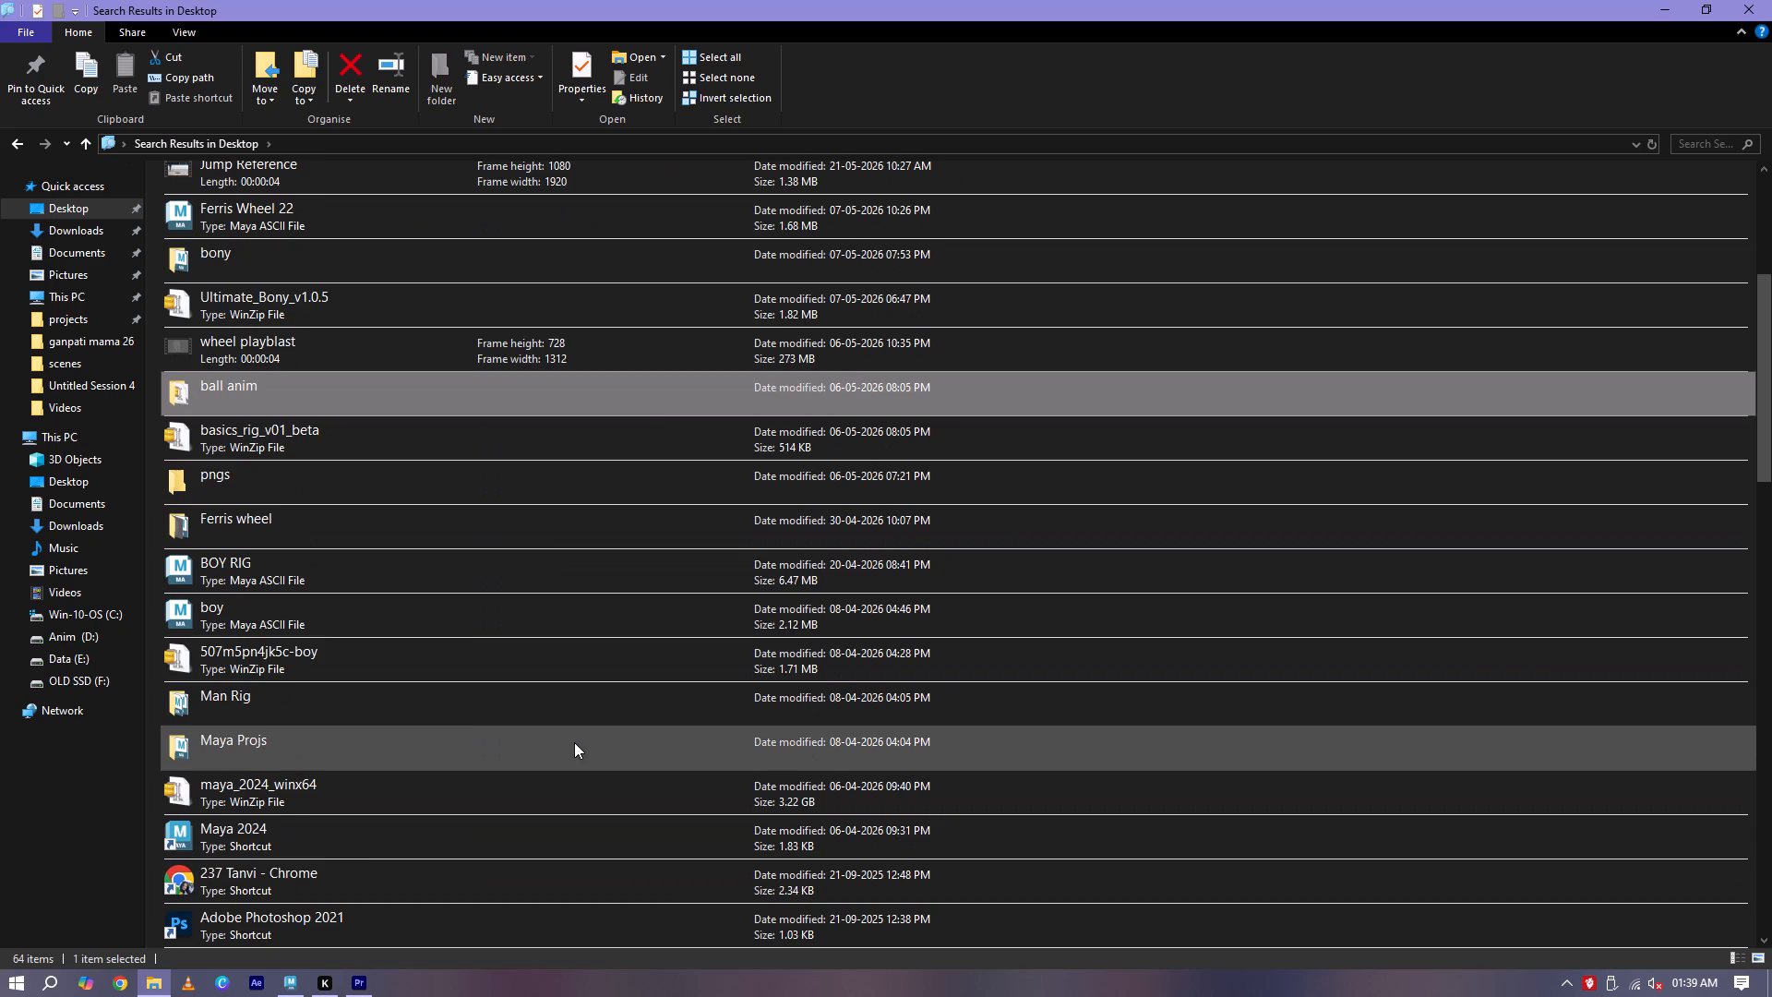
{"action": "scroll", "coordinate": [574, 742], "scroll_direction": "down", "scroll_amount": 4}
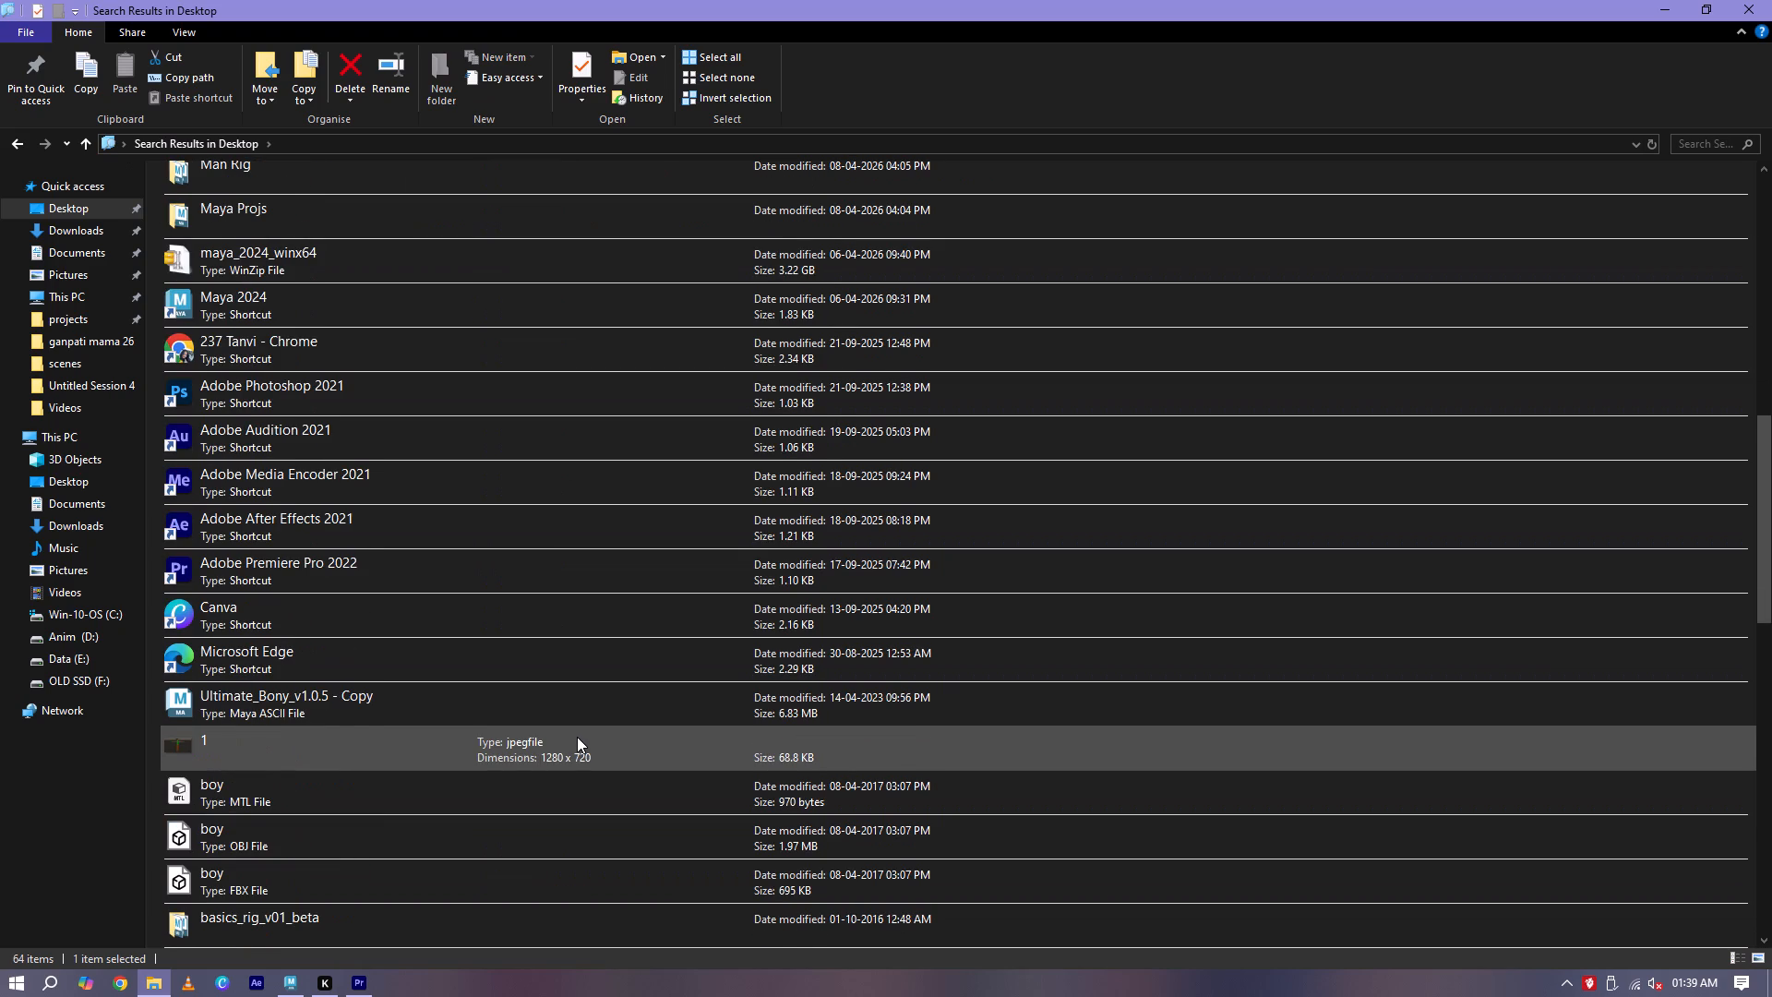
{"action": "scroll", "coordinate": [577, 737], "scroll_direction": "down", "scroll_amount": 6}
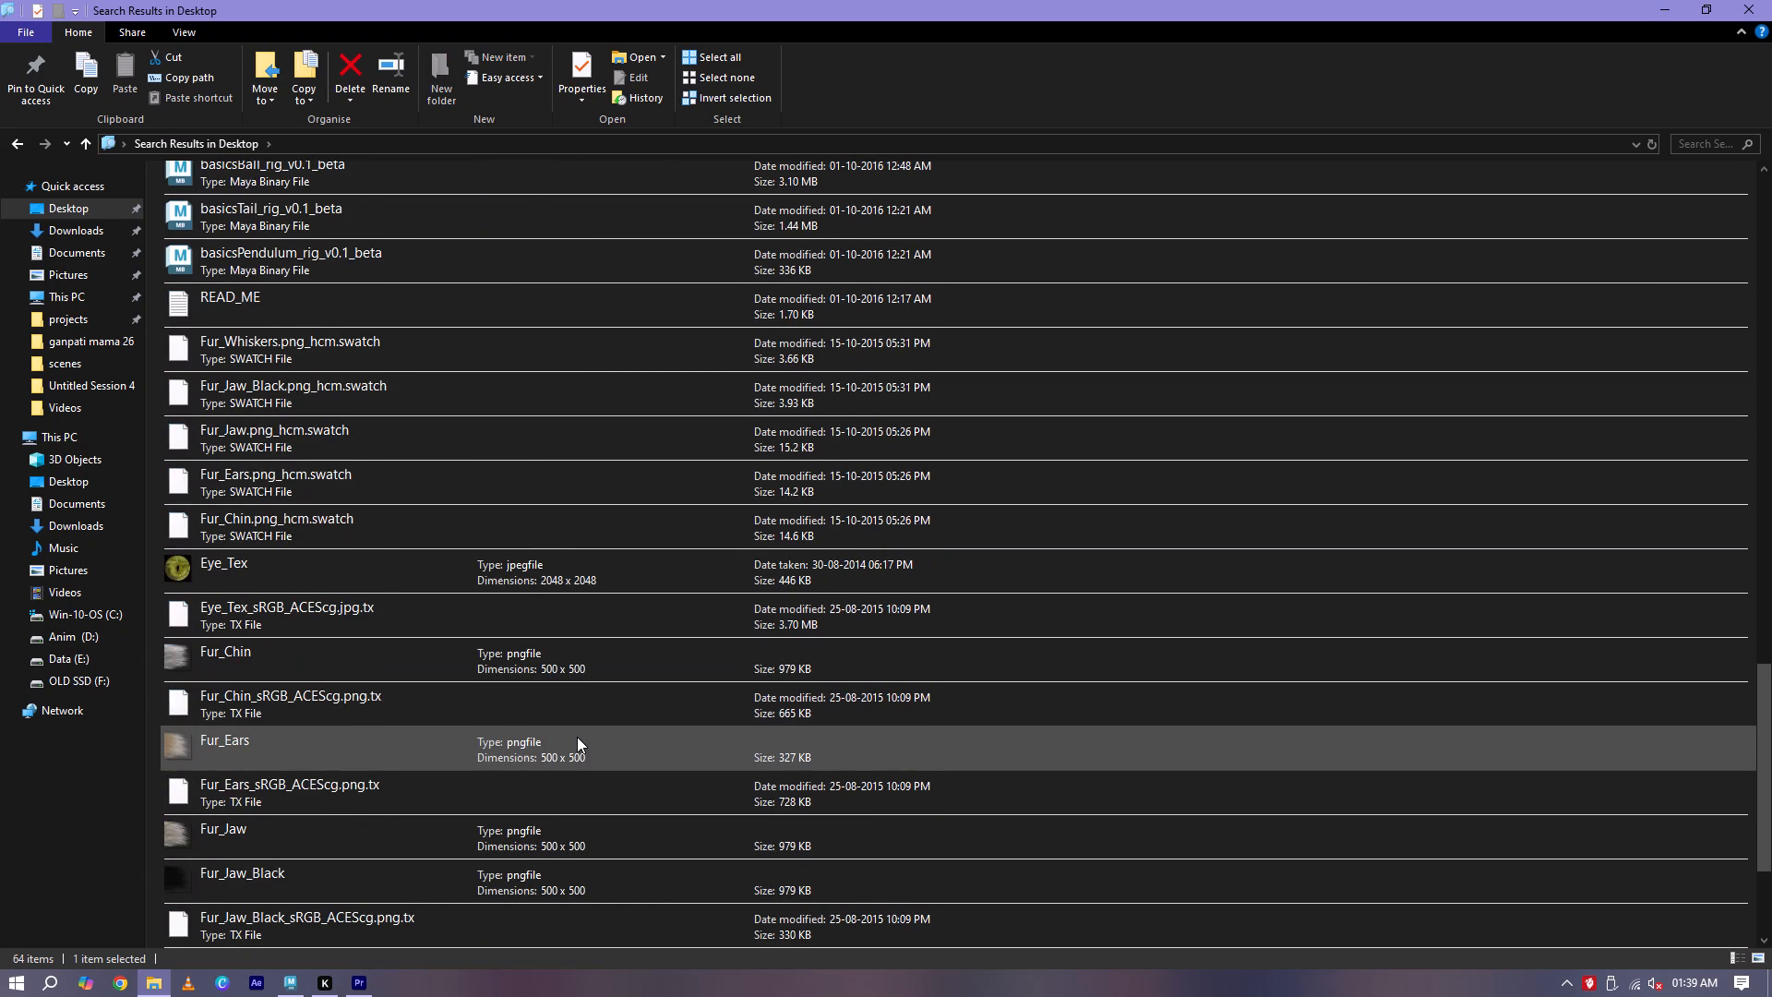
{"action": "scroll", "coordinate": [577, 737], "scroll_direction": "down", "scroll_amount": 1}
{"action": "scroll", "coordinate": [577, 735], "scroll_direction": "up", "scroll_amount": 2}
{"action": "scroll", "coordinate": [578, 727], "scroll_direction": "down", "scroll_amount": 1}
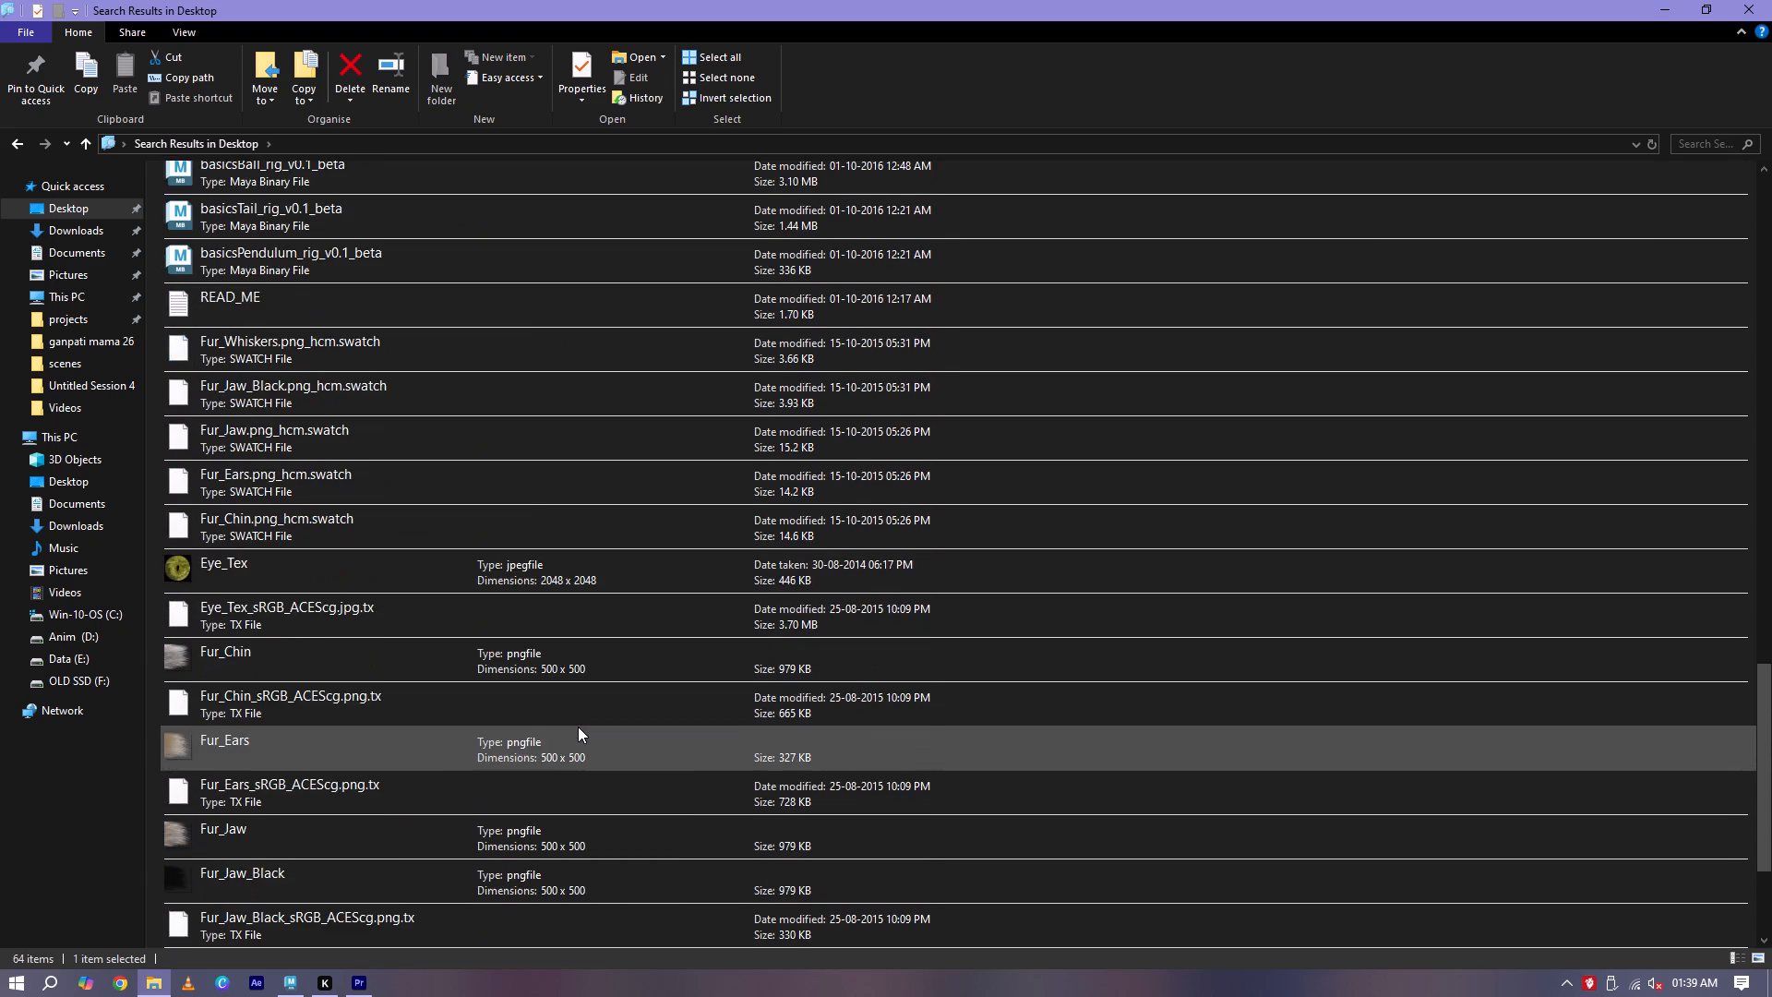
{"action": "scroll", "coordinate": [578, 727], "scroll_direction": "down", "scroll_amount": 3}
{"action": "scroll", "coordinate": [578, 727], "scroll_direction": "up", "scroll_amount": 5}
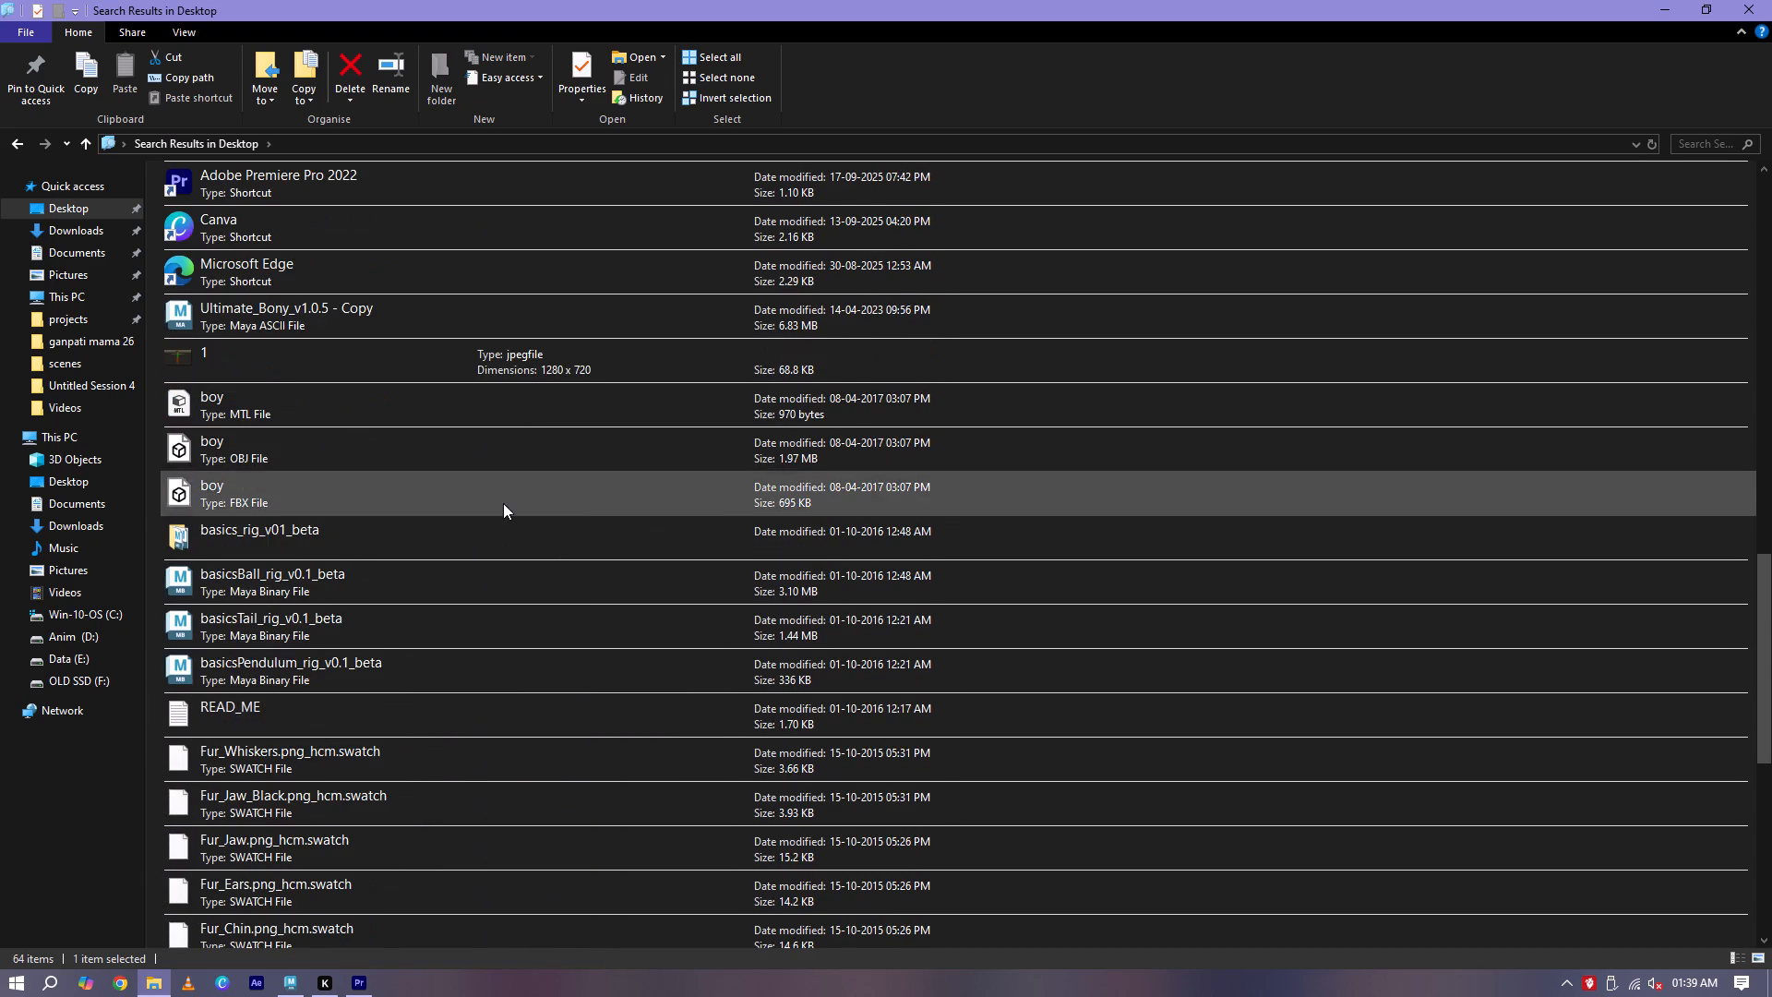
{"action": "scroll", "coordinate": [503, 503], "scroll_direction": "up", "scroll_amount": 1}
{"action": "scroll", "coordinate": [466, 432], "scroll_direction": "up", "scroll_amount": 1}
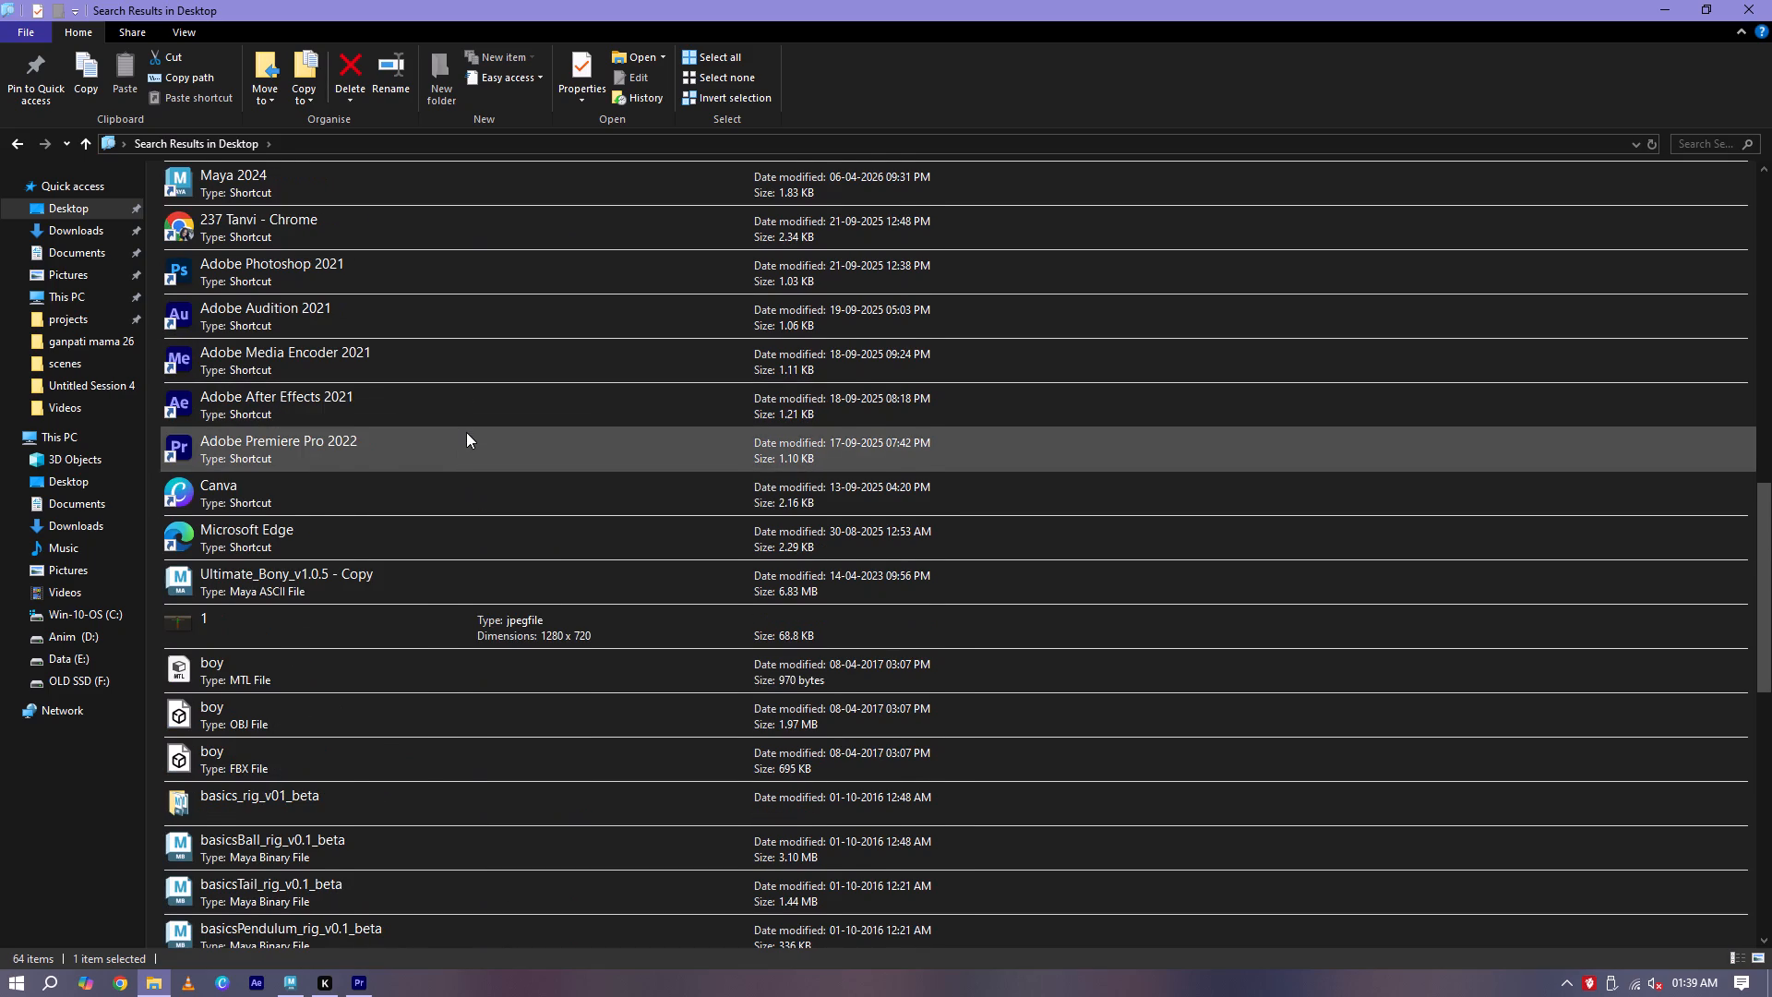
{"action": "scroll", "coordinate": [466, 432], "scroll_direction": "down", "scroll_amount": 5}
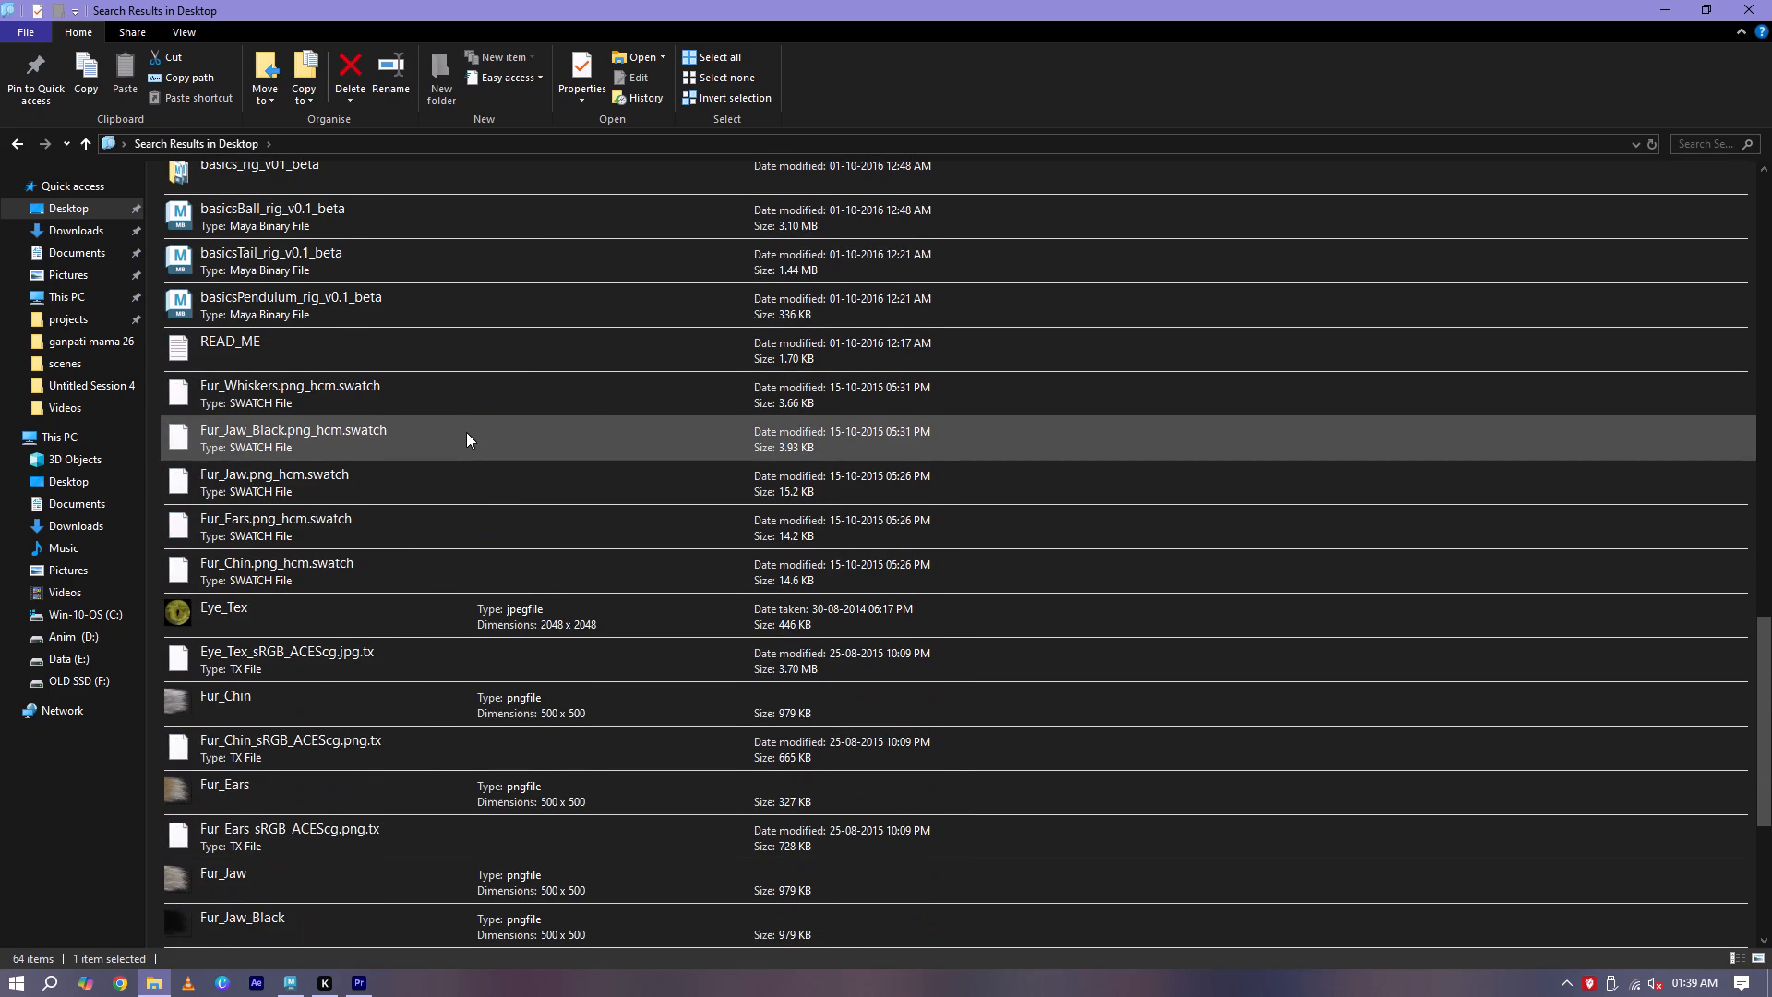
Open the basicsPendulum_rig_v0.1_beta file in Maya and scrub its timeline to check for animation.
{"action": "double_click", "coordinate": [353, 294]}
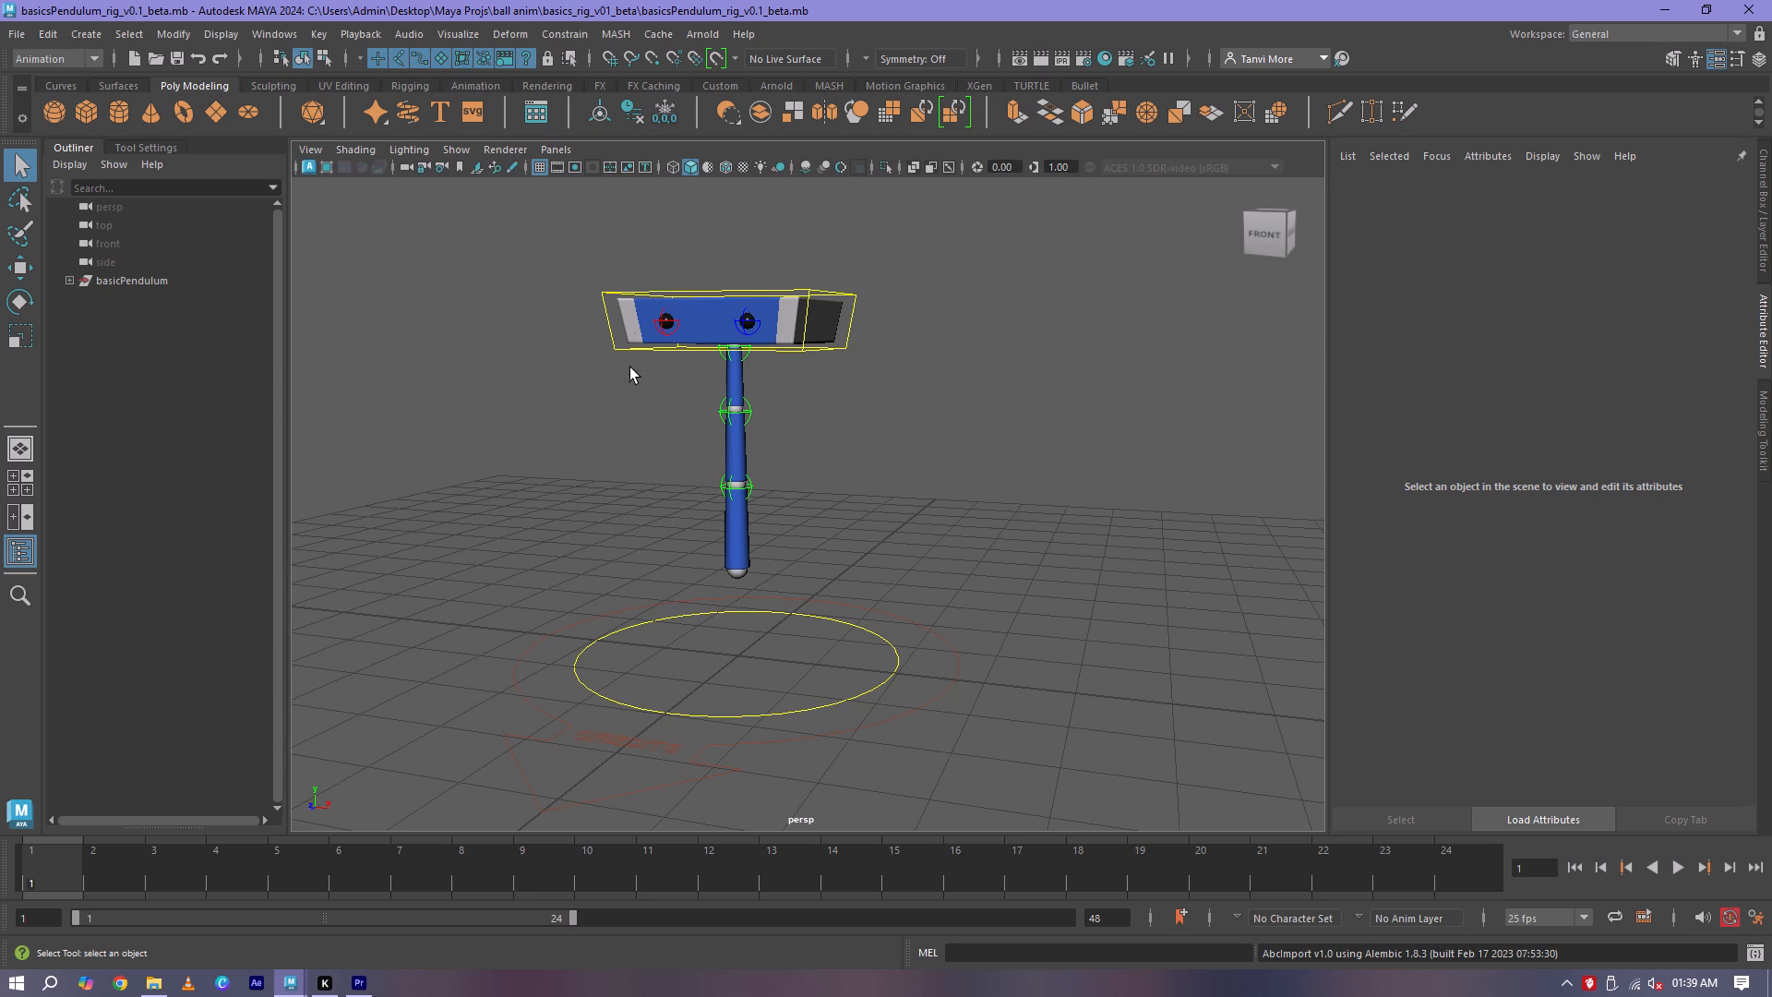
{"action": "left_click_drag", "start_coordinate": [69, 869], "coordinate": [389, 853]}
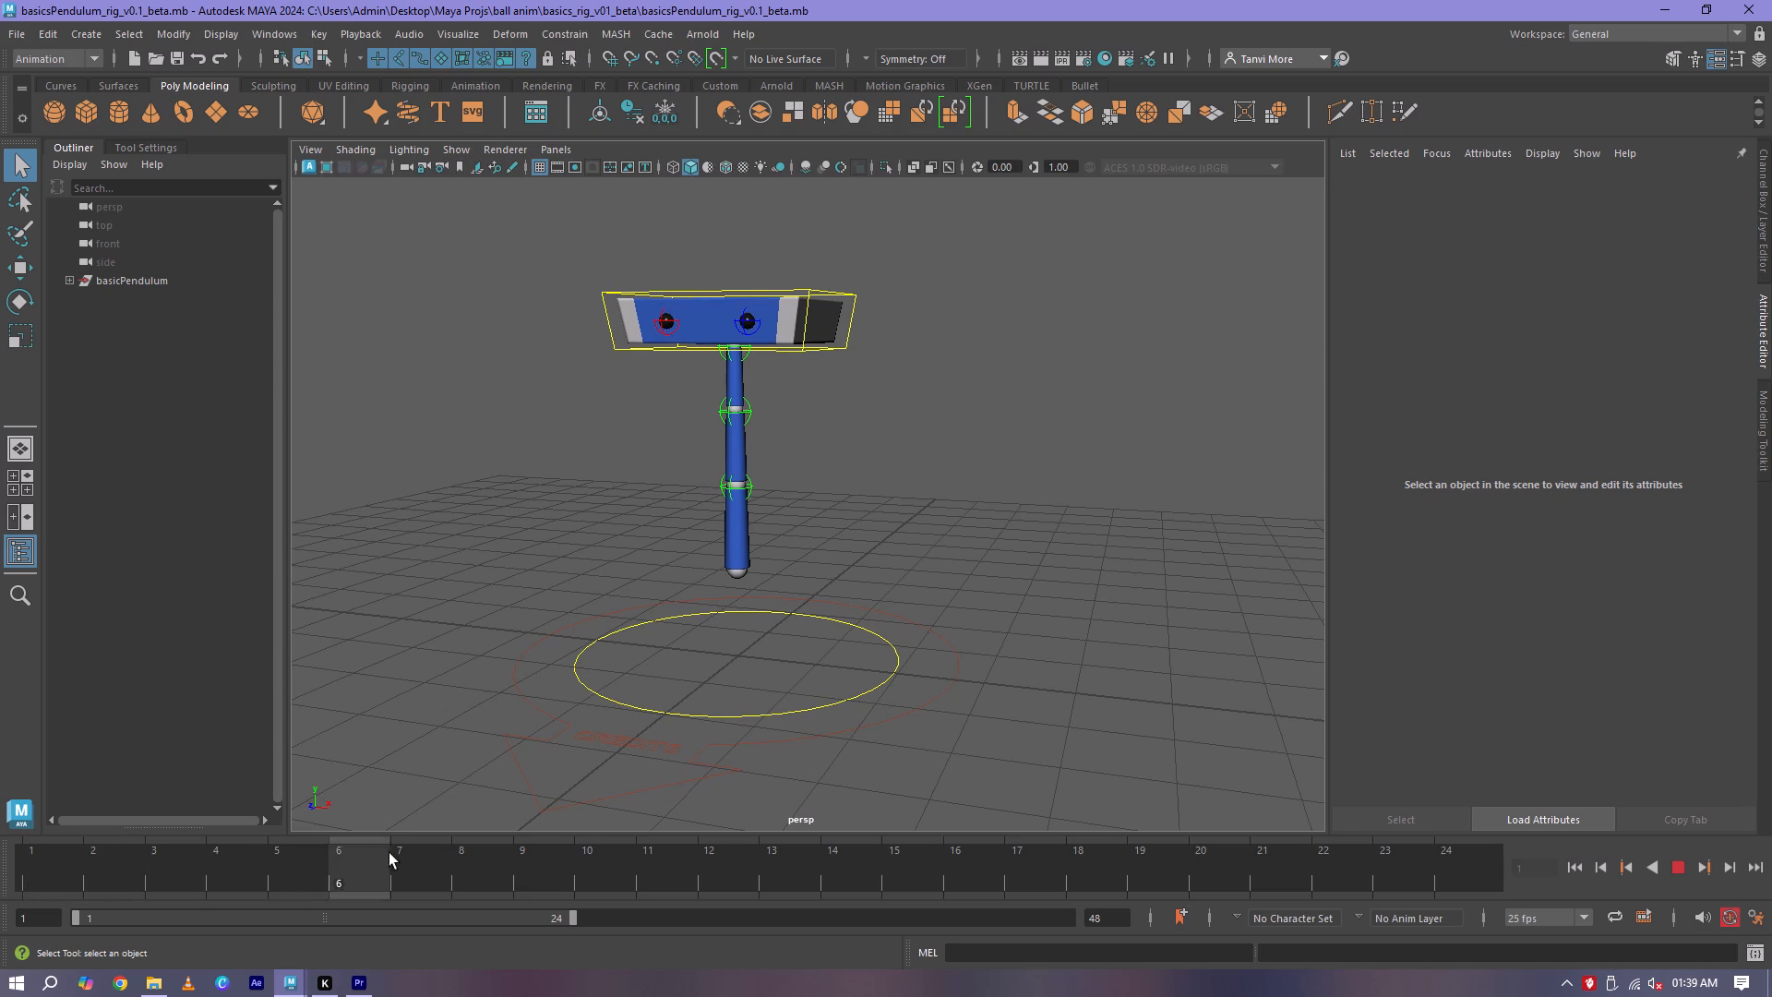
{"action": "left_click_drag", "start_coordinate": [389, 853], "coordinate": [59, 842]}
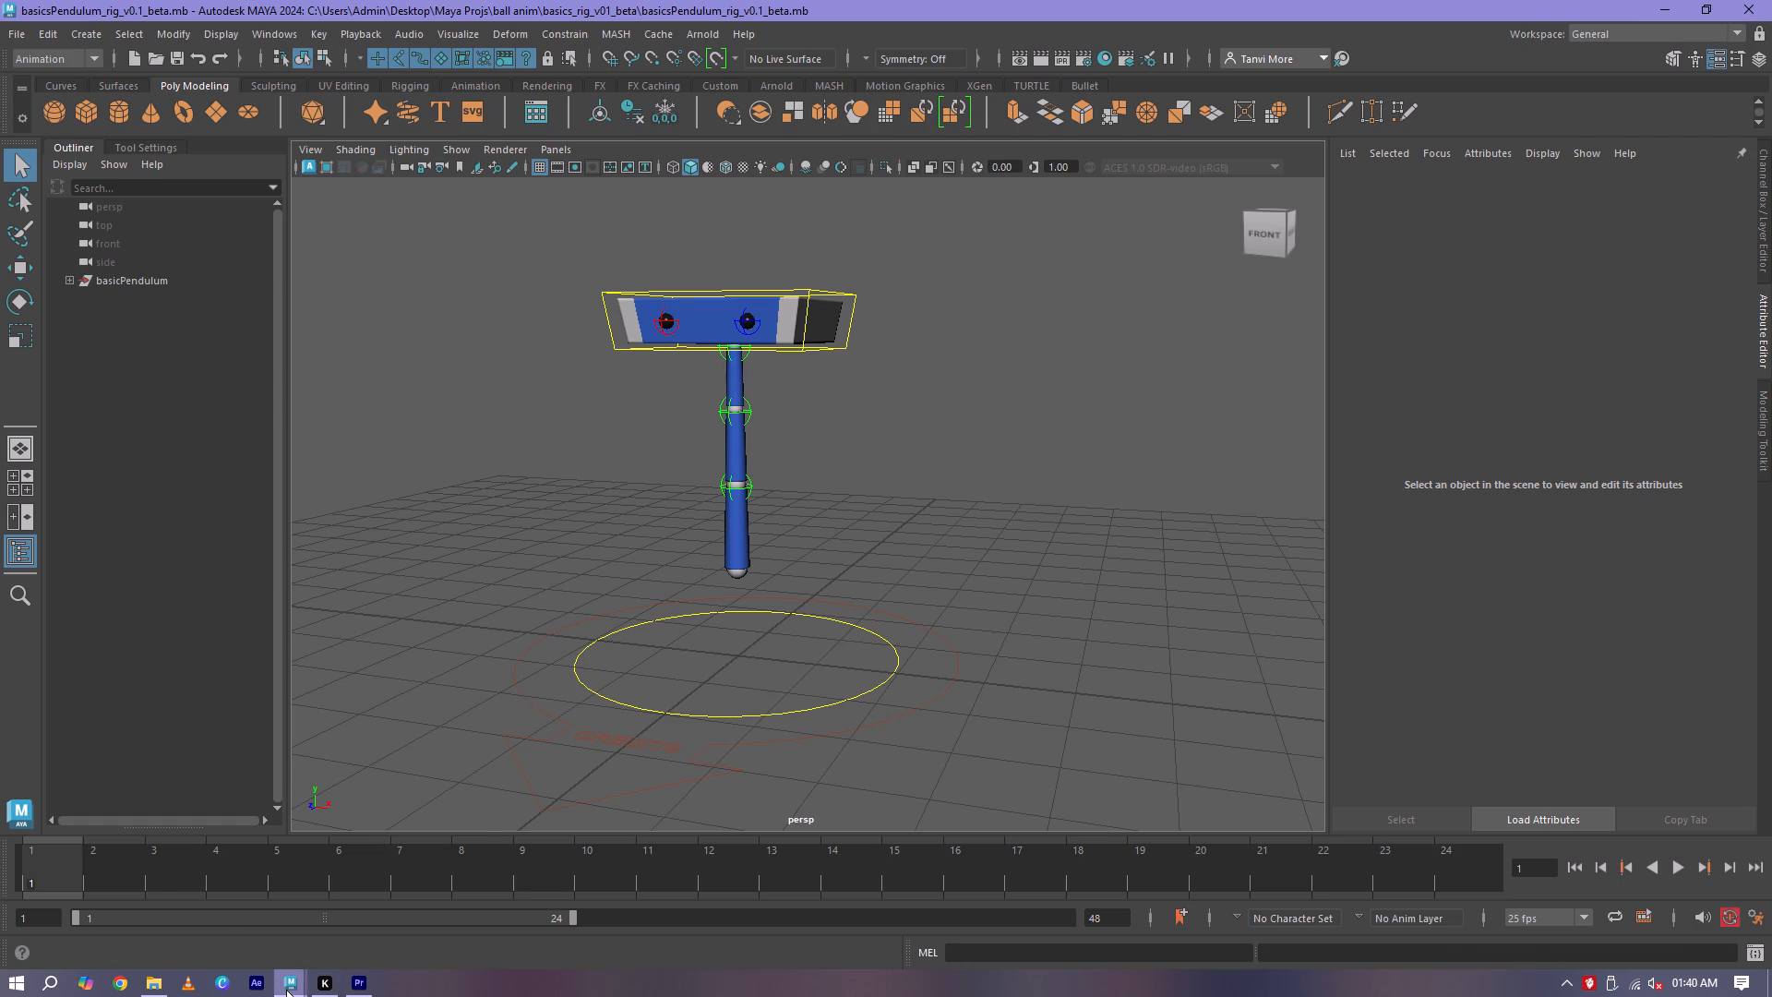
Switch to the Maya window with the push pull22 scene and open the recent scene raph anim.ma in it.
{"action": "left_click", "coordinate": [255, 899]}
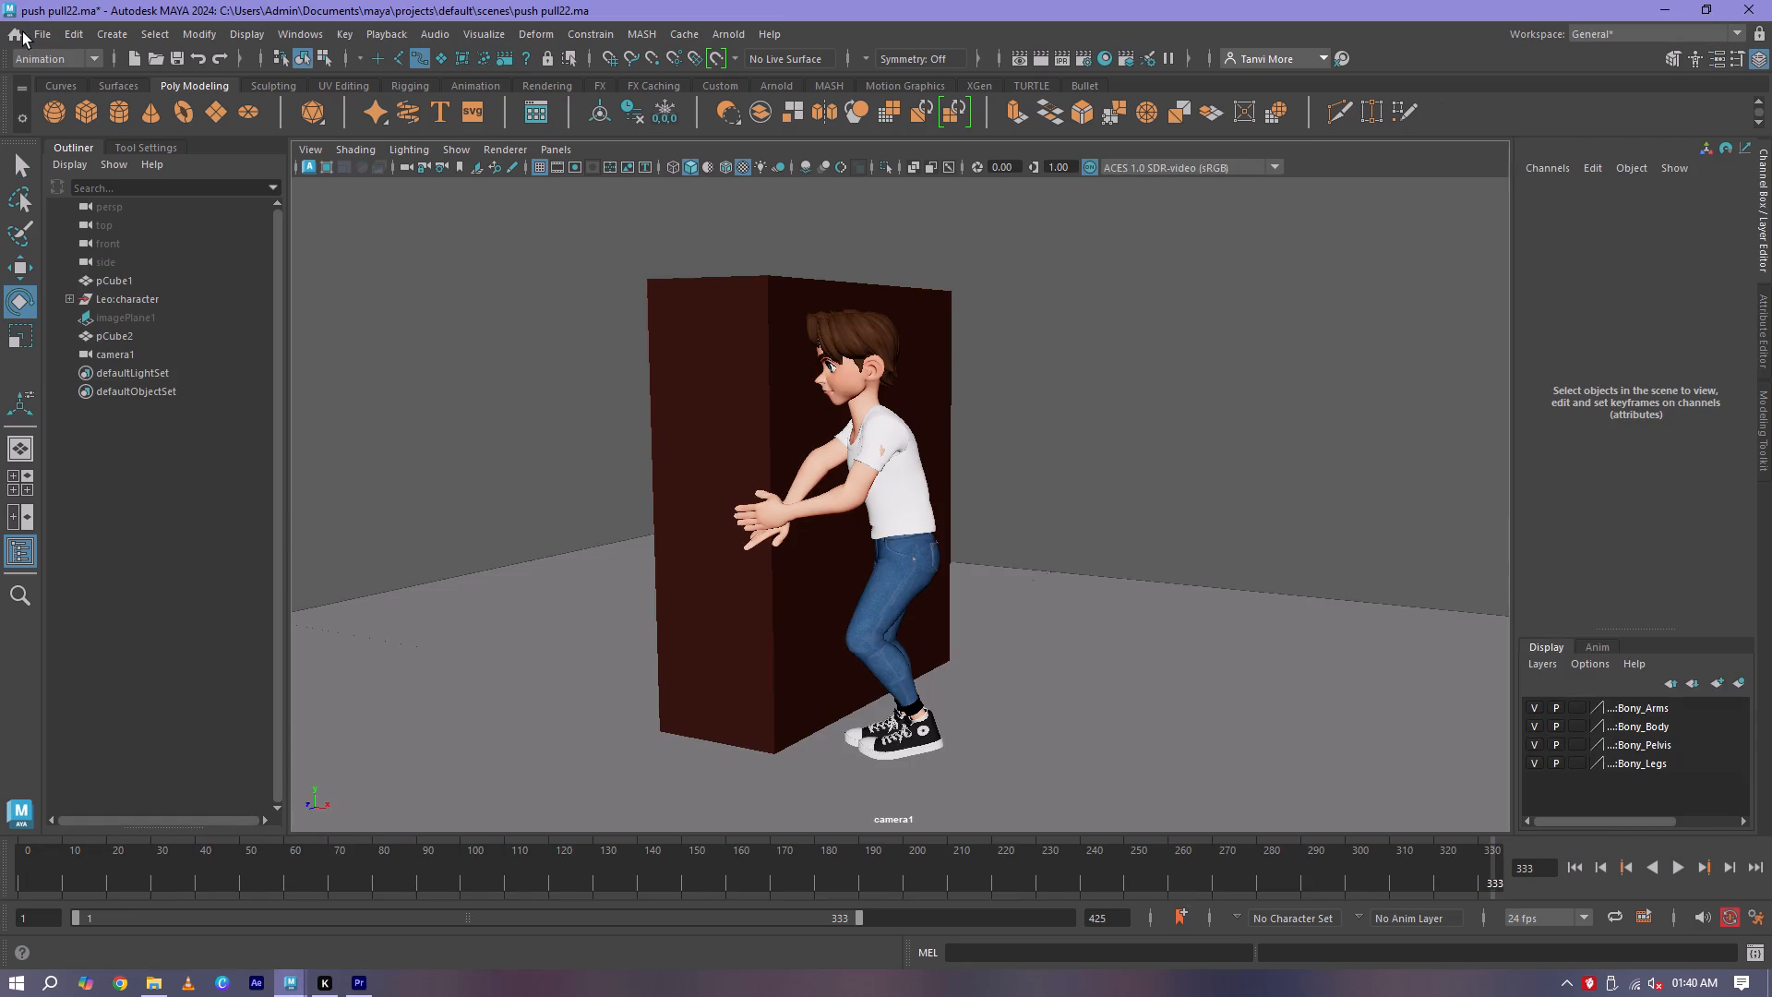
{"action": "left_click", "coordinate": [23, 32]}
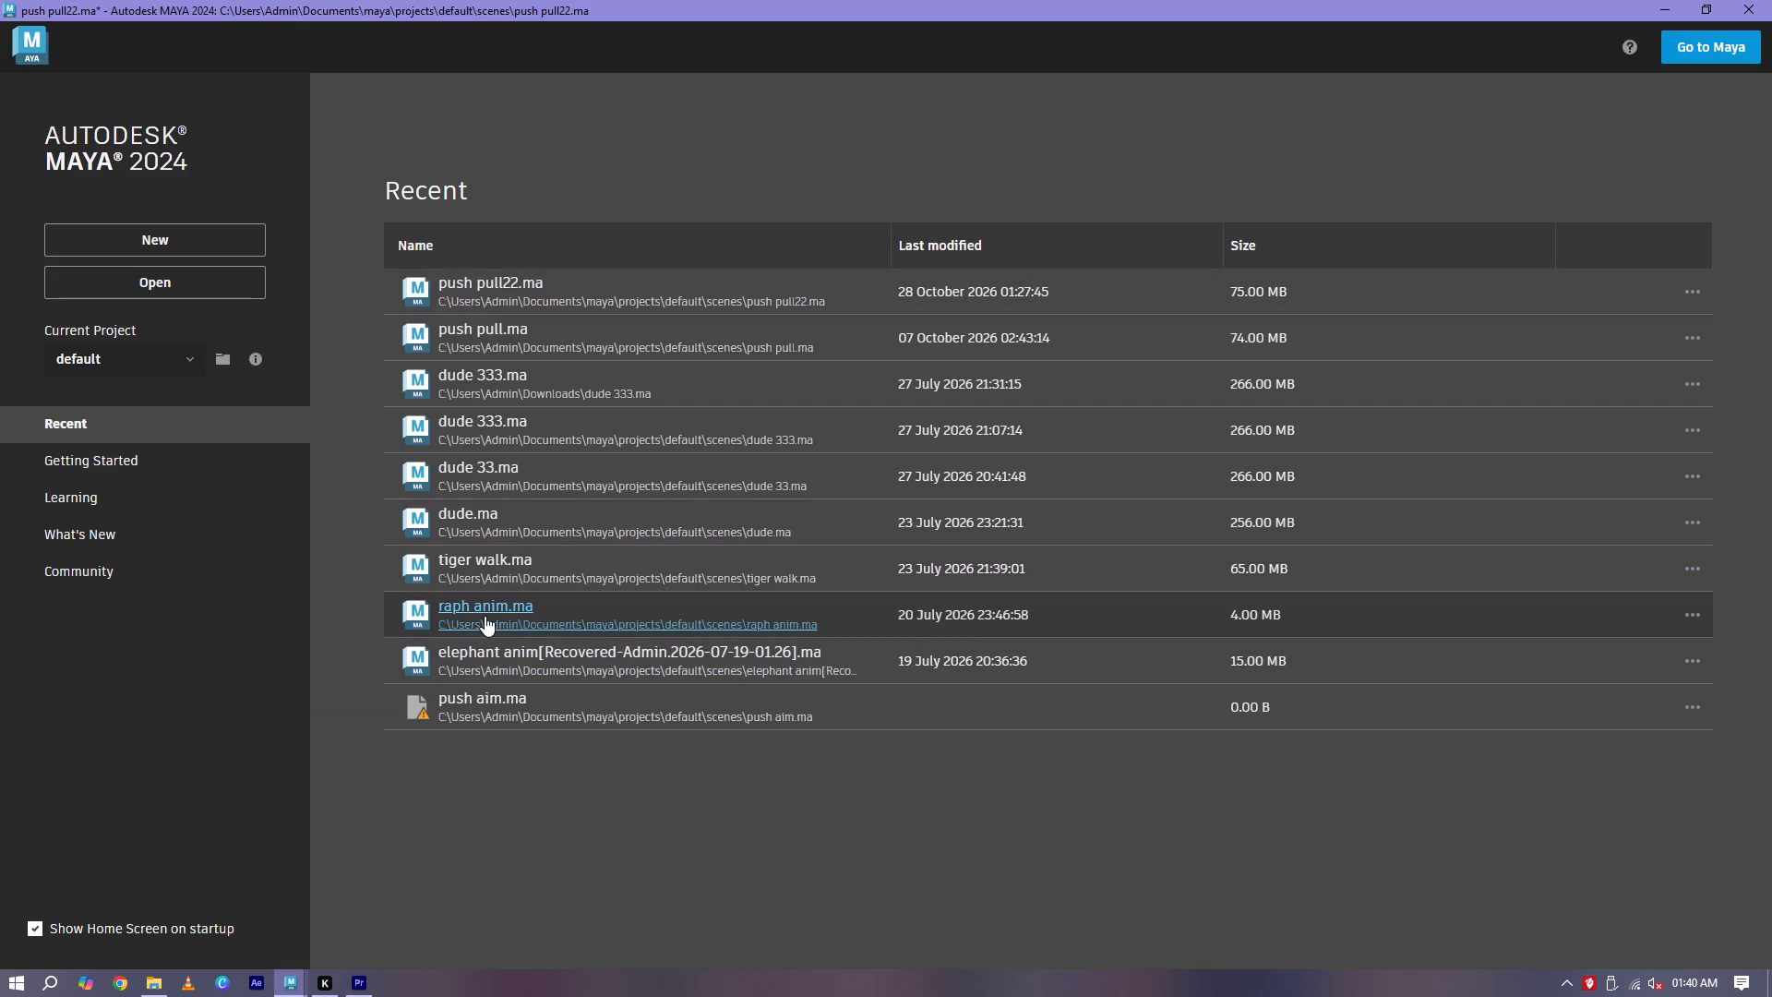
{"action": "left_click", "coordinate": [485, 616]}
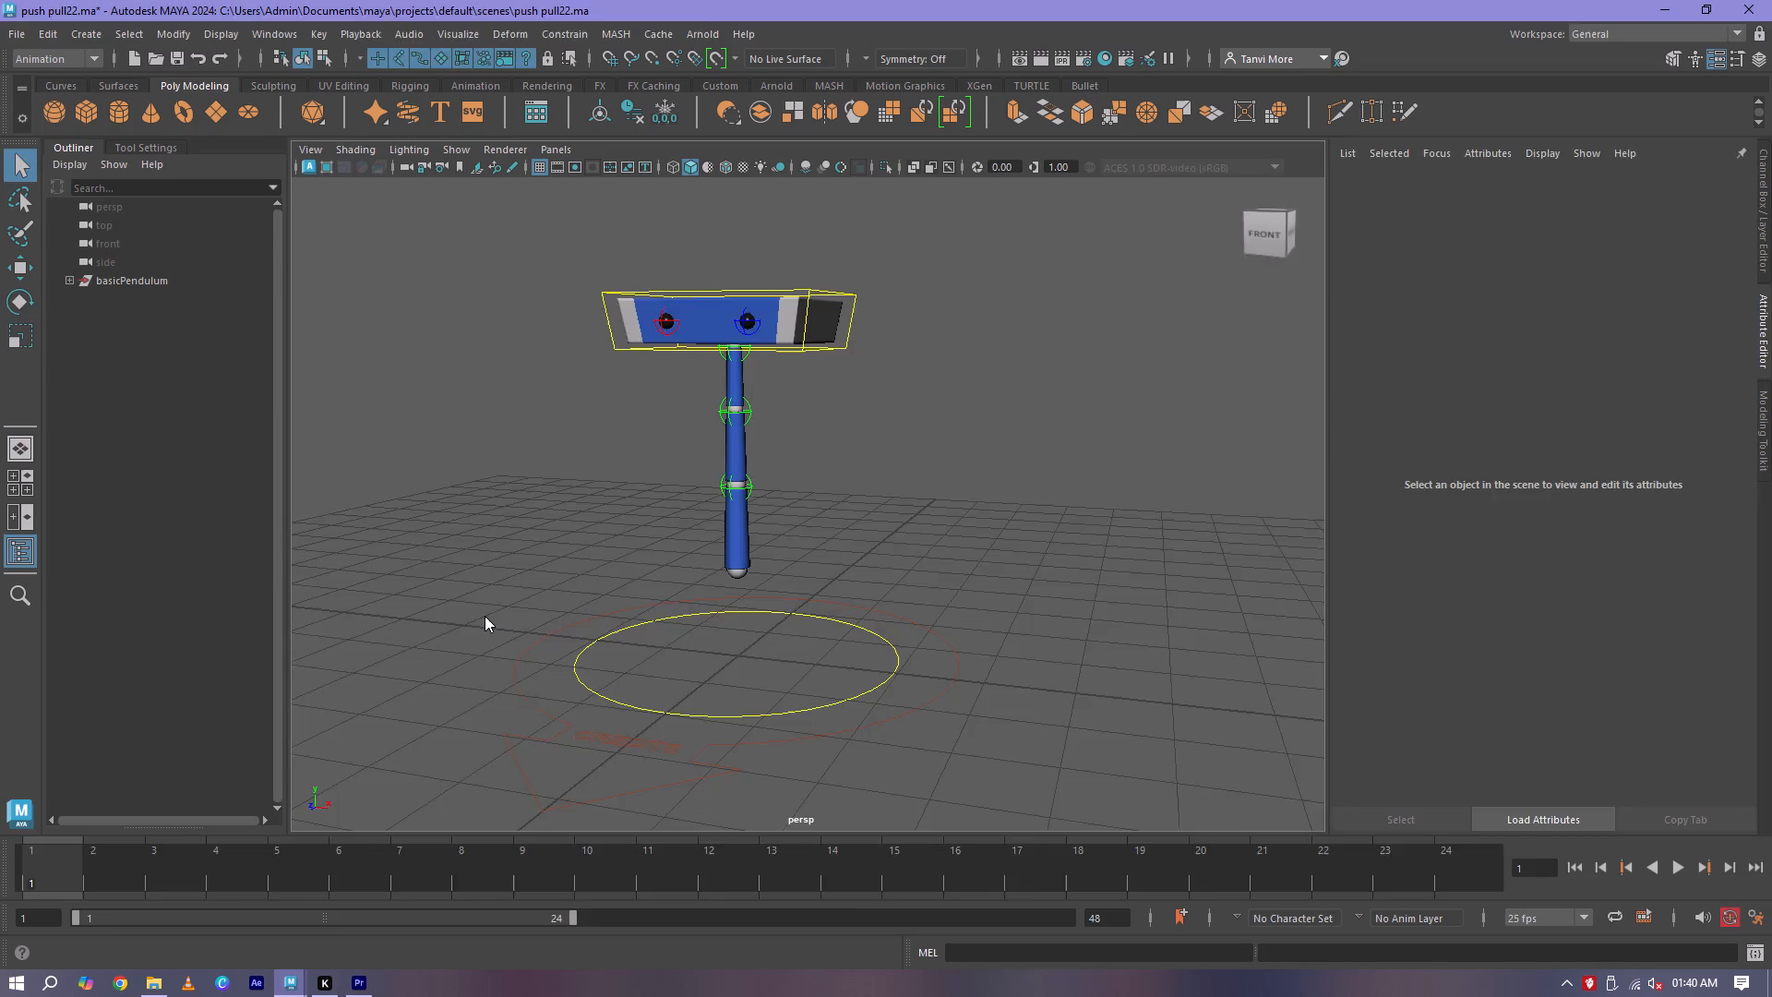
{"action": "left_click", "coordinate": [834, 504]}
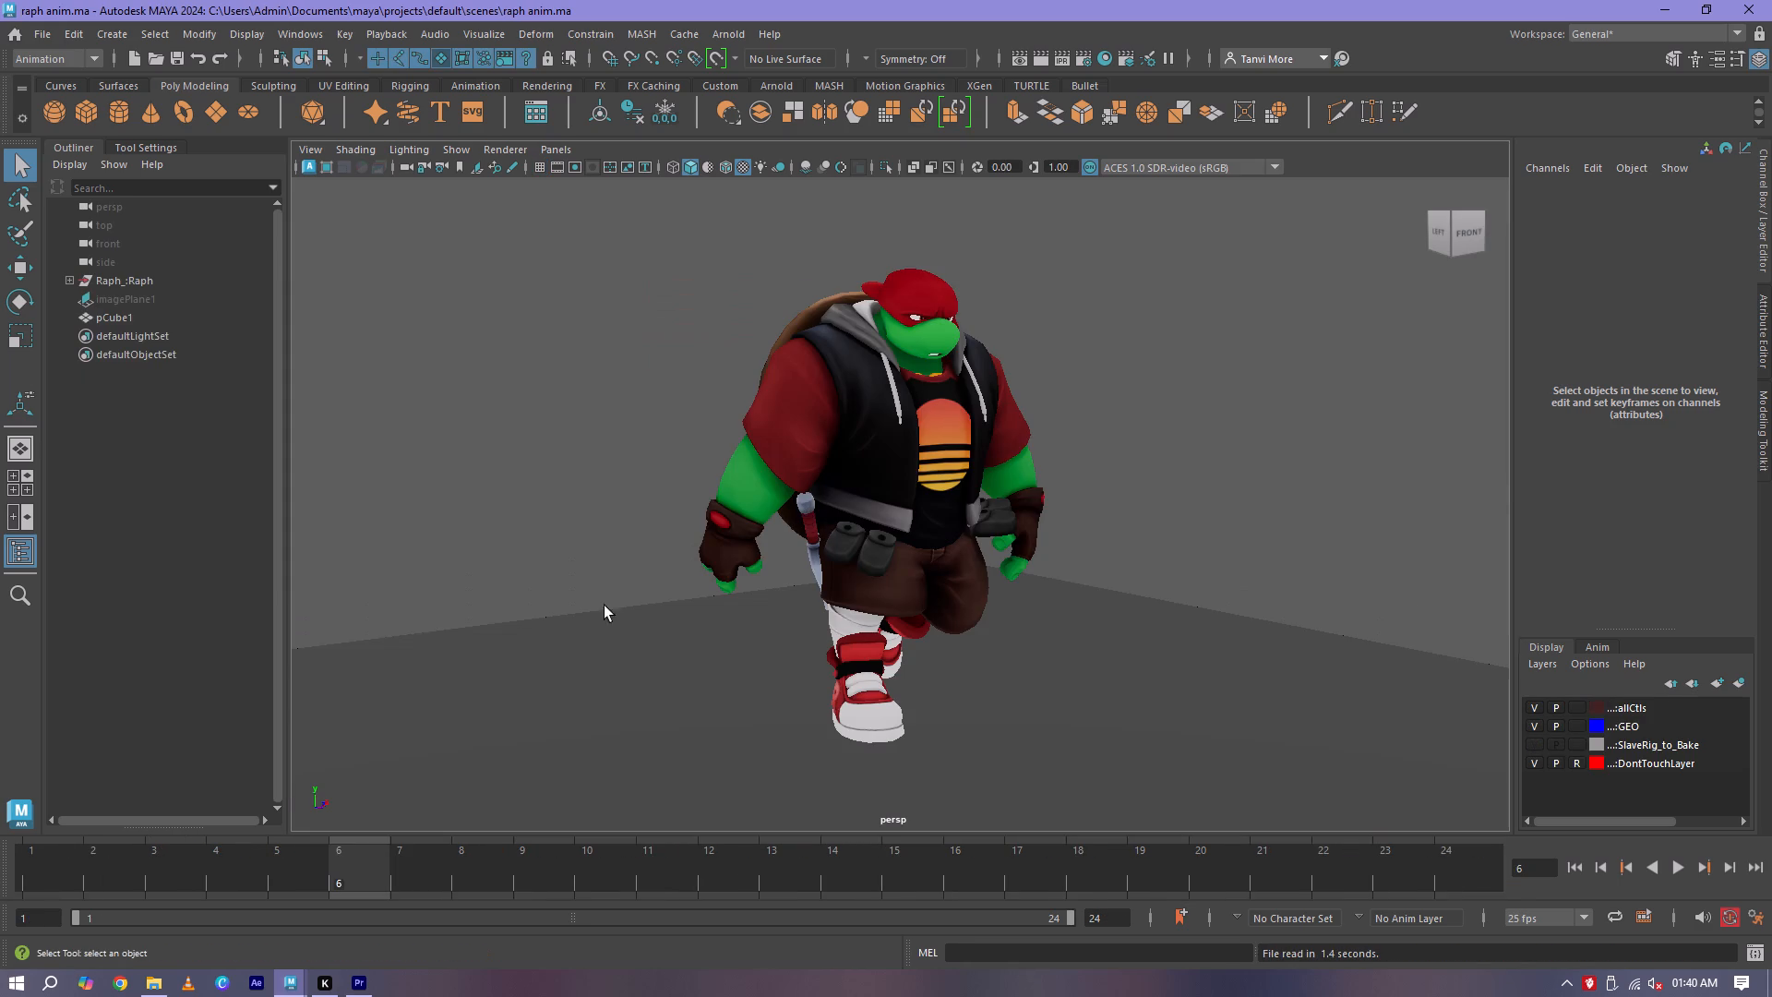
Scrub through and play back the Raph character's walk animation from frame 1 to review it.
{"action": "left_click_drag", "start_coordinate": [34, 877], "coordinate": [308, 865]}
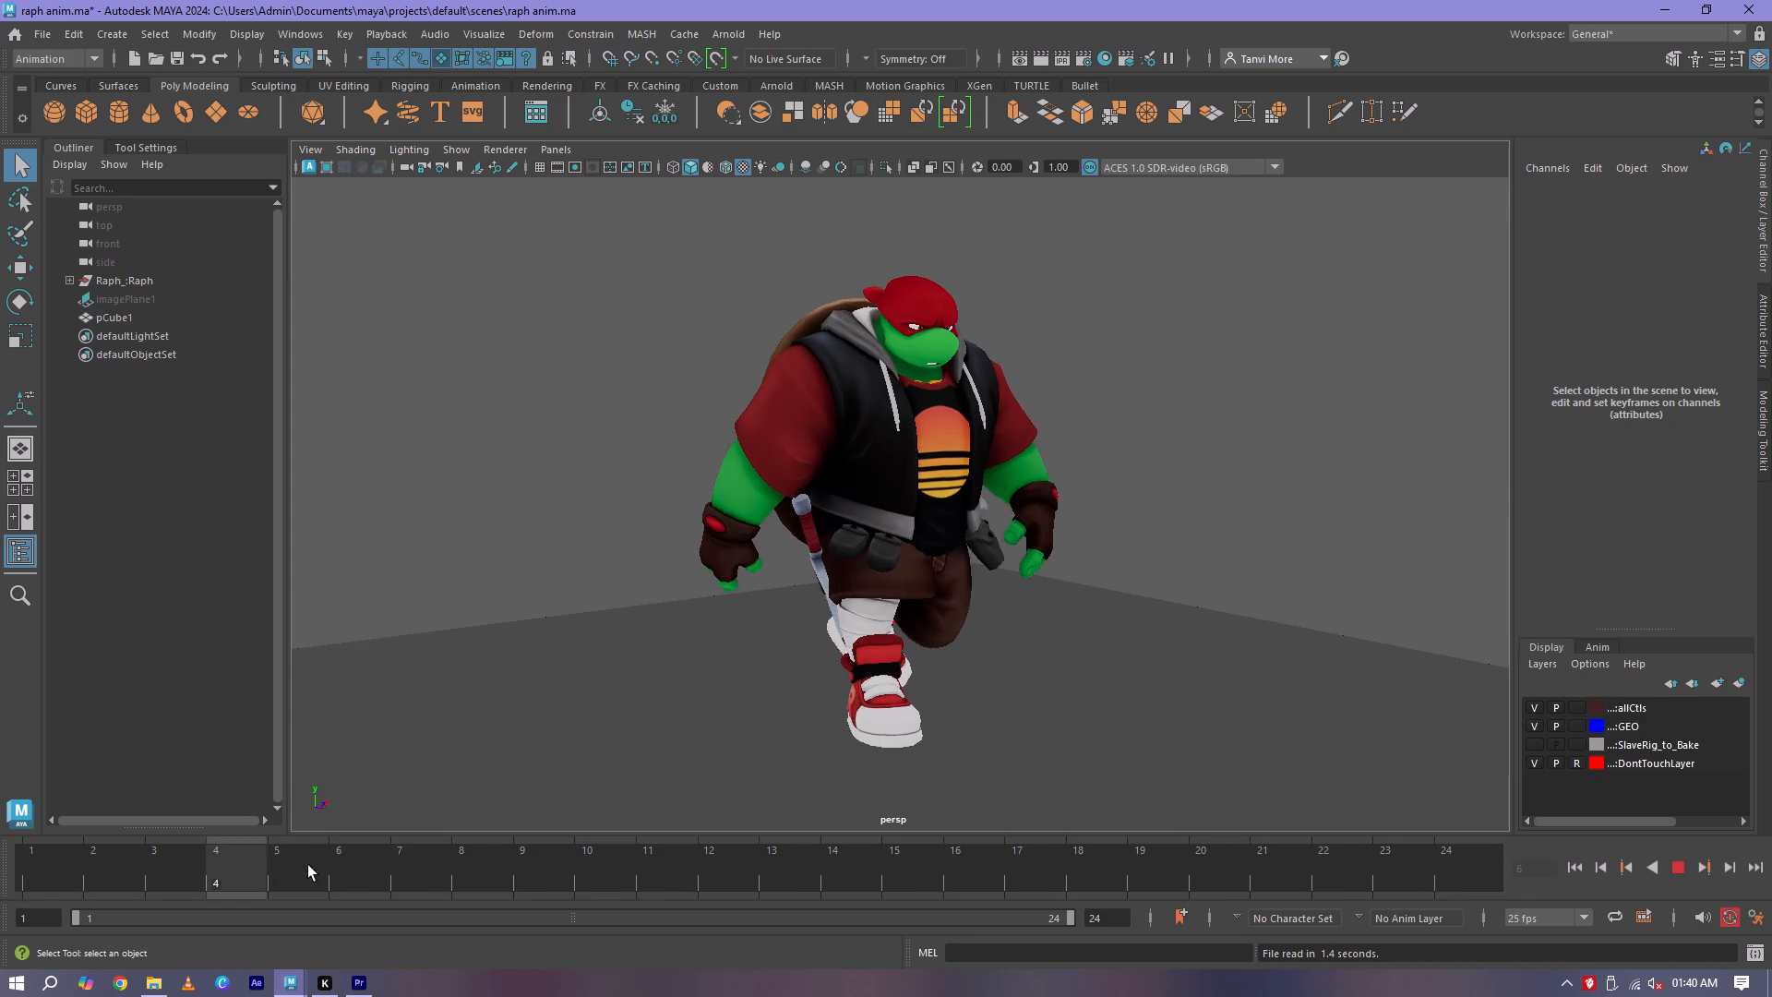
{"action": "left_click_drag", "start_coordinate": [308, 865], "coordinate": [1440, 848]}
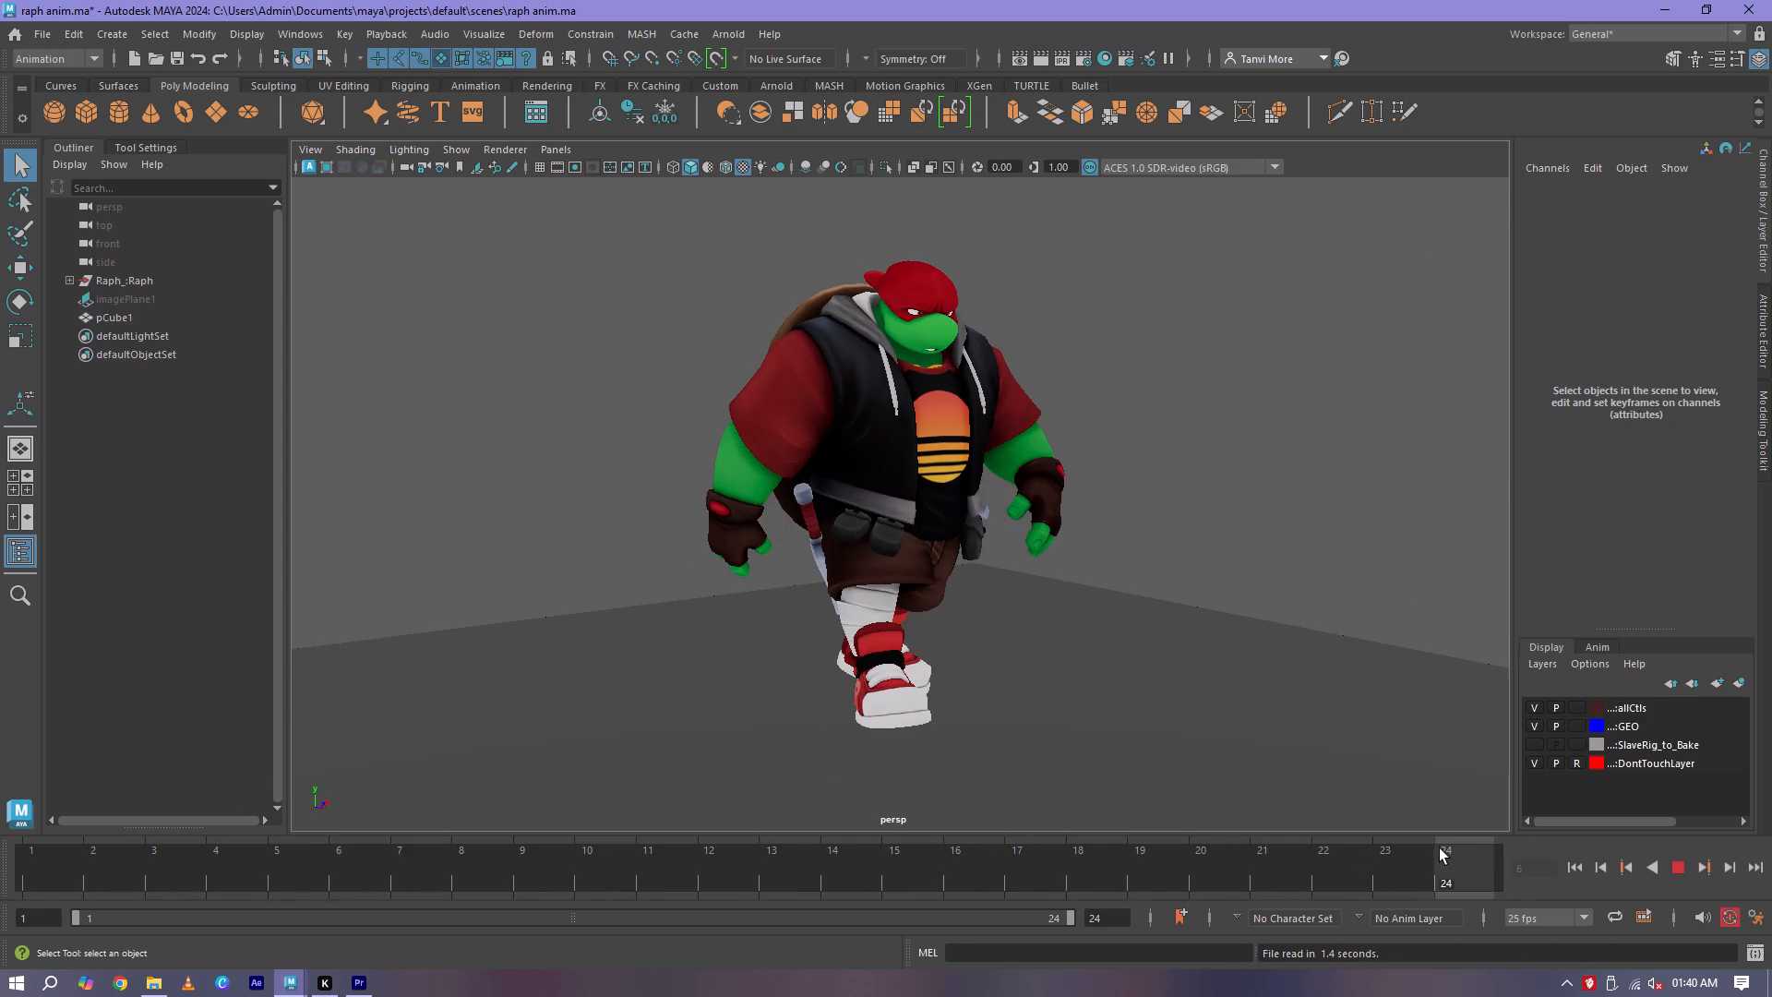
{"action": "left_click_drag", "start_coordinate": [1440, 848], "coordinate": [809, 848]}
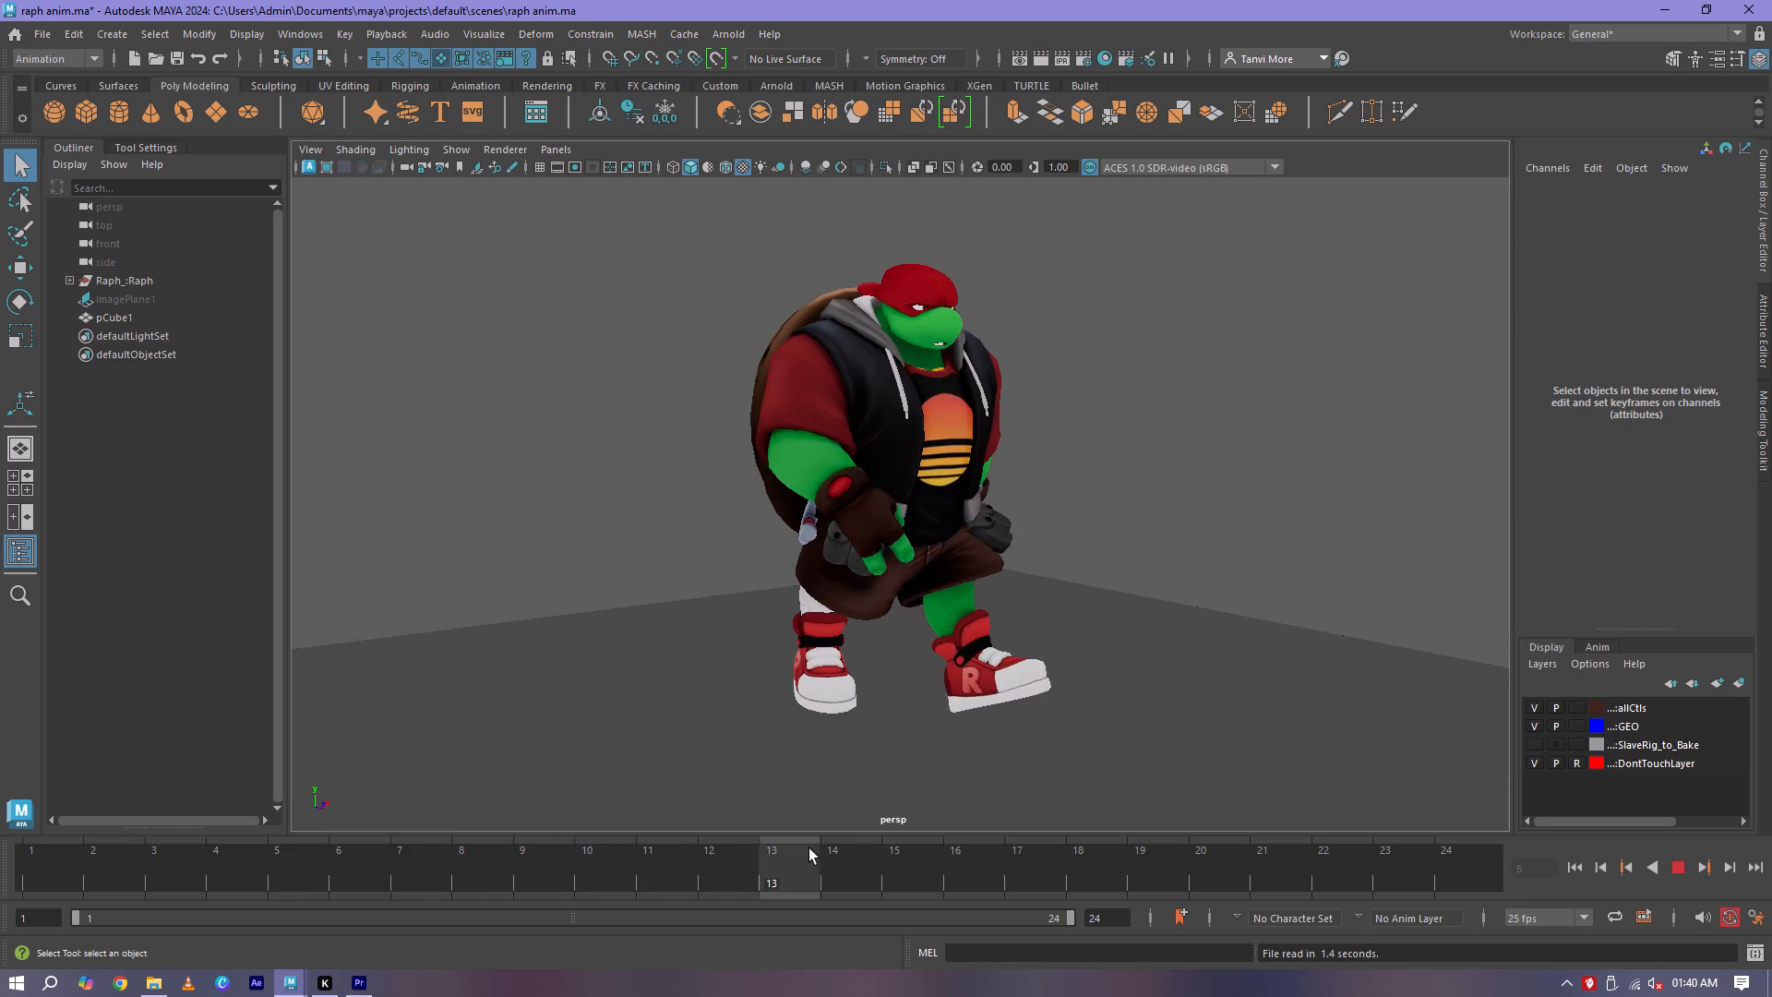
{"action": "left_click_drag", "start_coordinate": [809, 848], "coordinate": [1480, 800]}
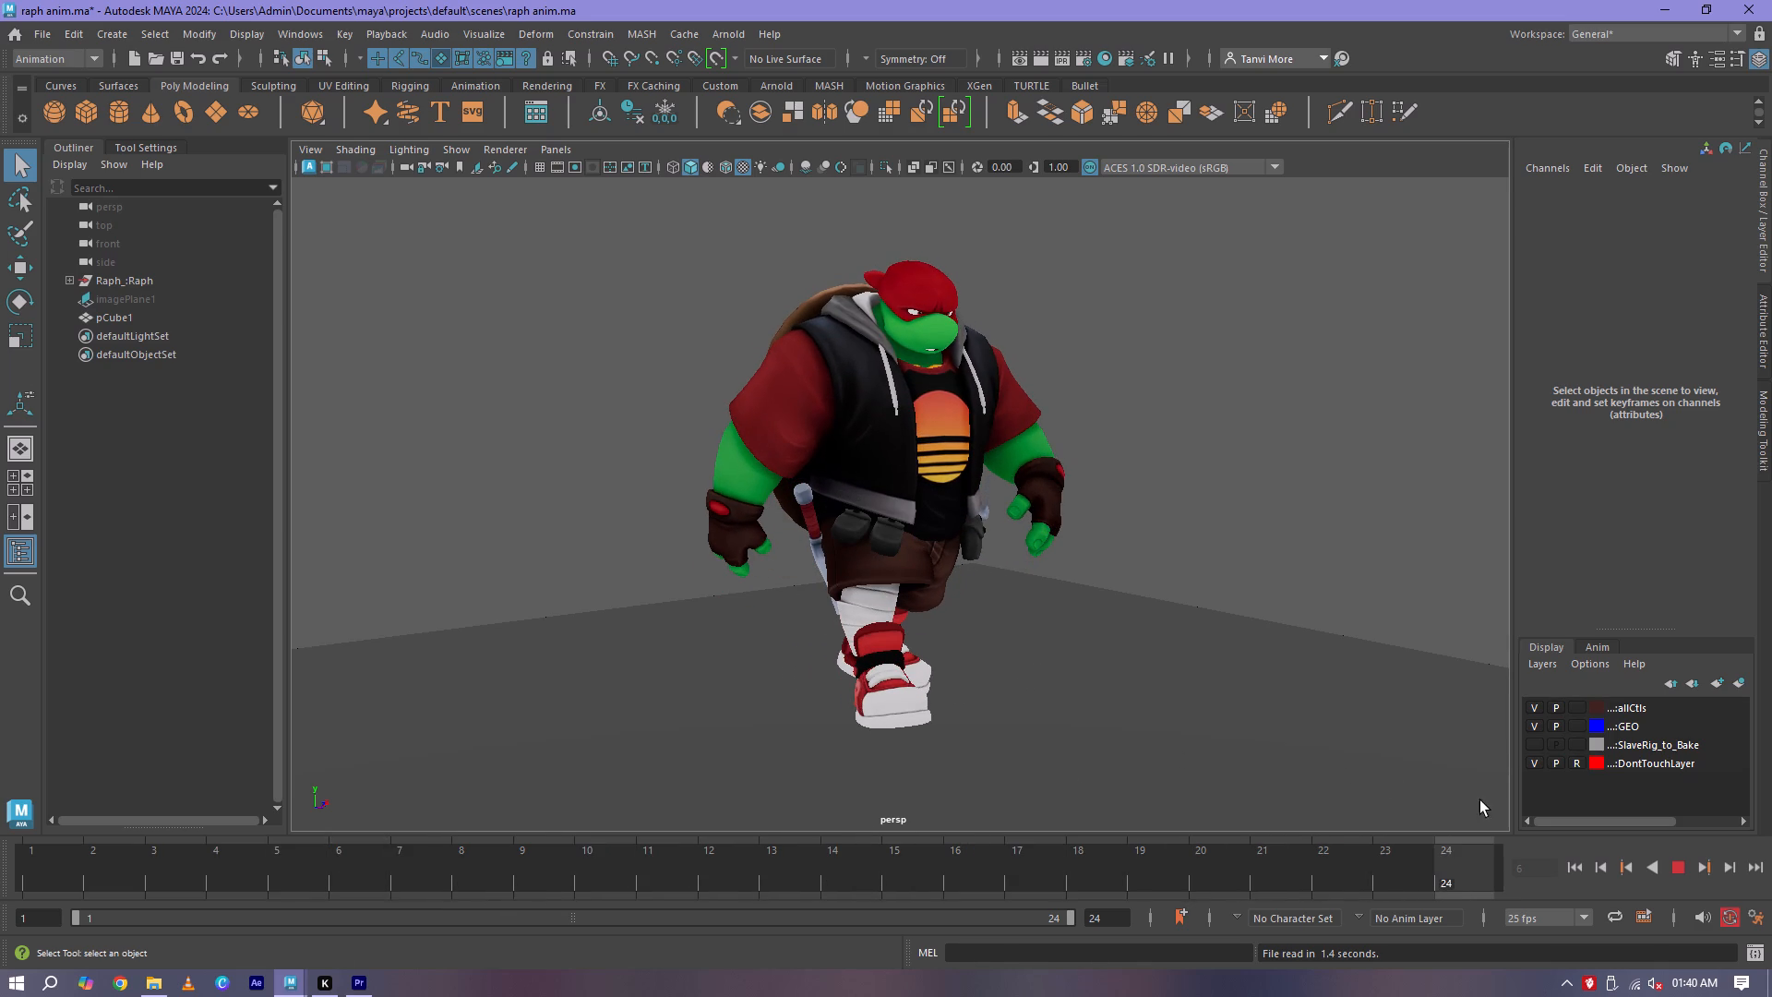
{"action": "left_click_drag", "start_coordinate": [1480, 800], "coordinate": [1117, 914]}
{"action": "left_click_drag", "start_coordinate": [44, 871], "coordinate": [40, 872]}
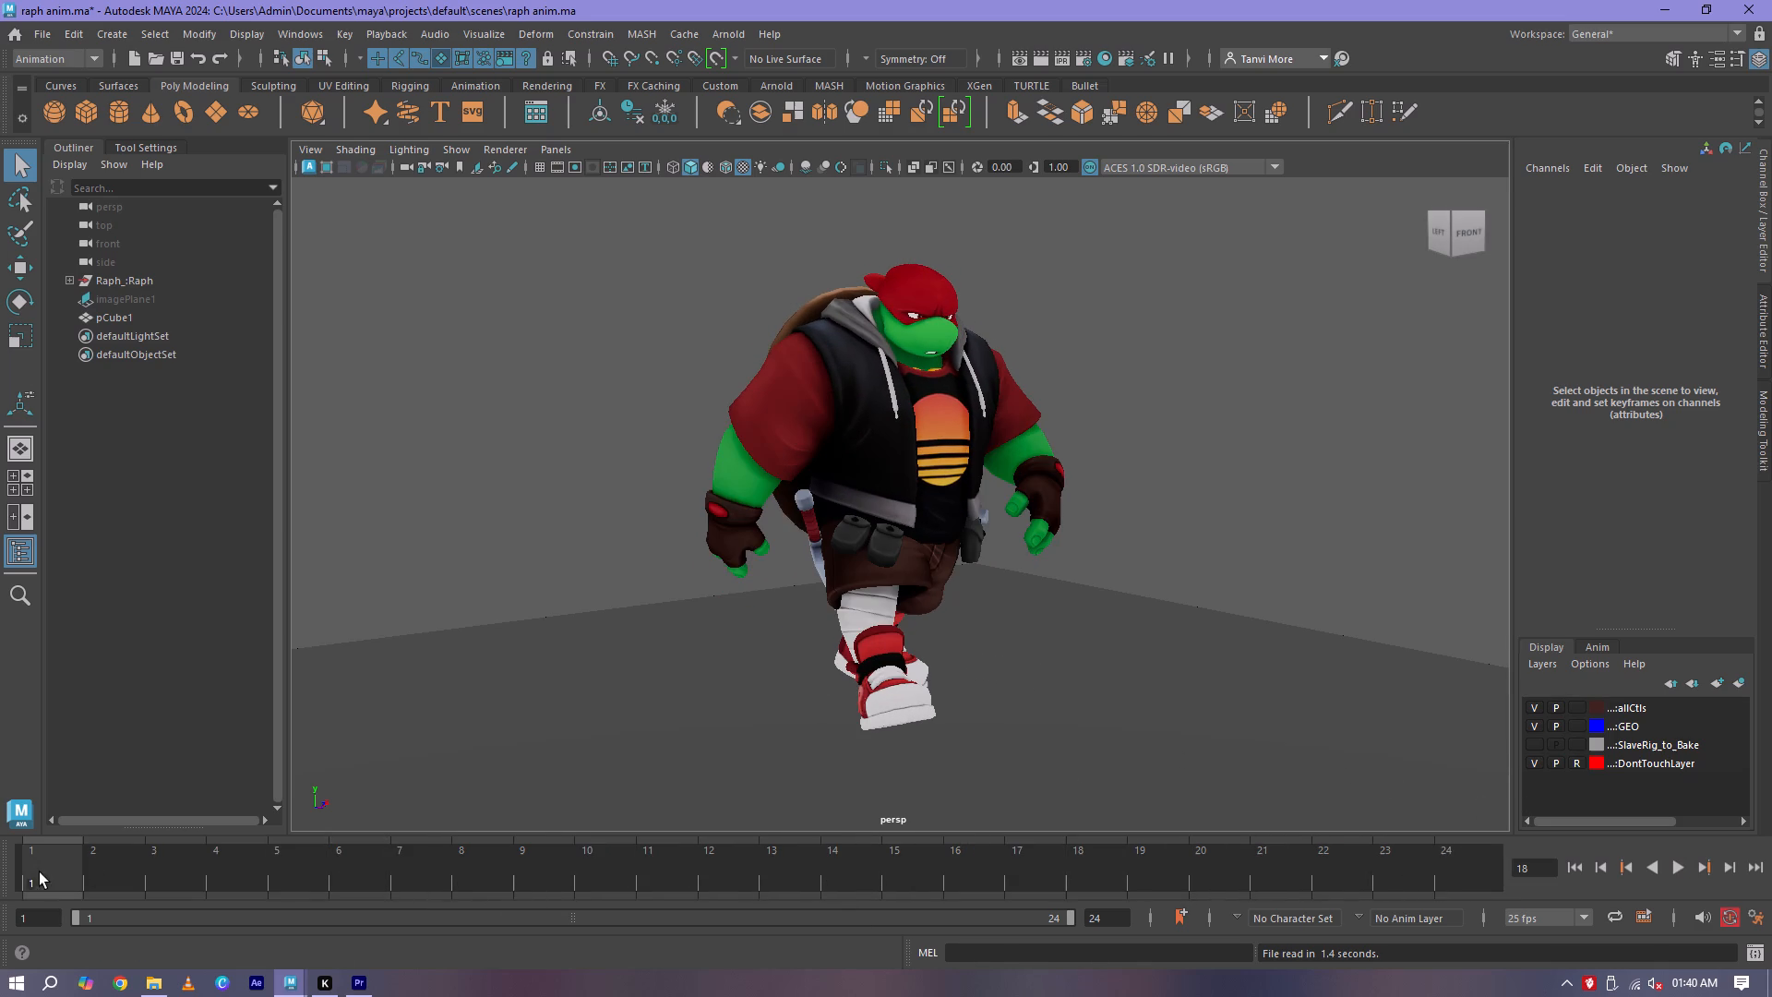
{"action": "left_click_drag", "start_coordinate": [40, 872], "coordinate": [18, 879]}
{"action": "key", "text": "alt+v"}
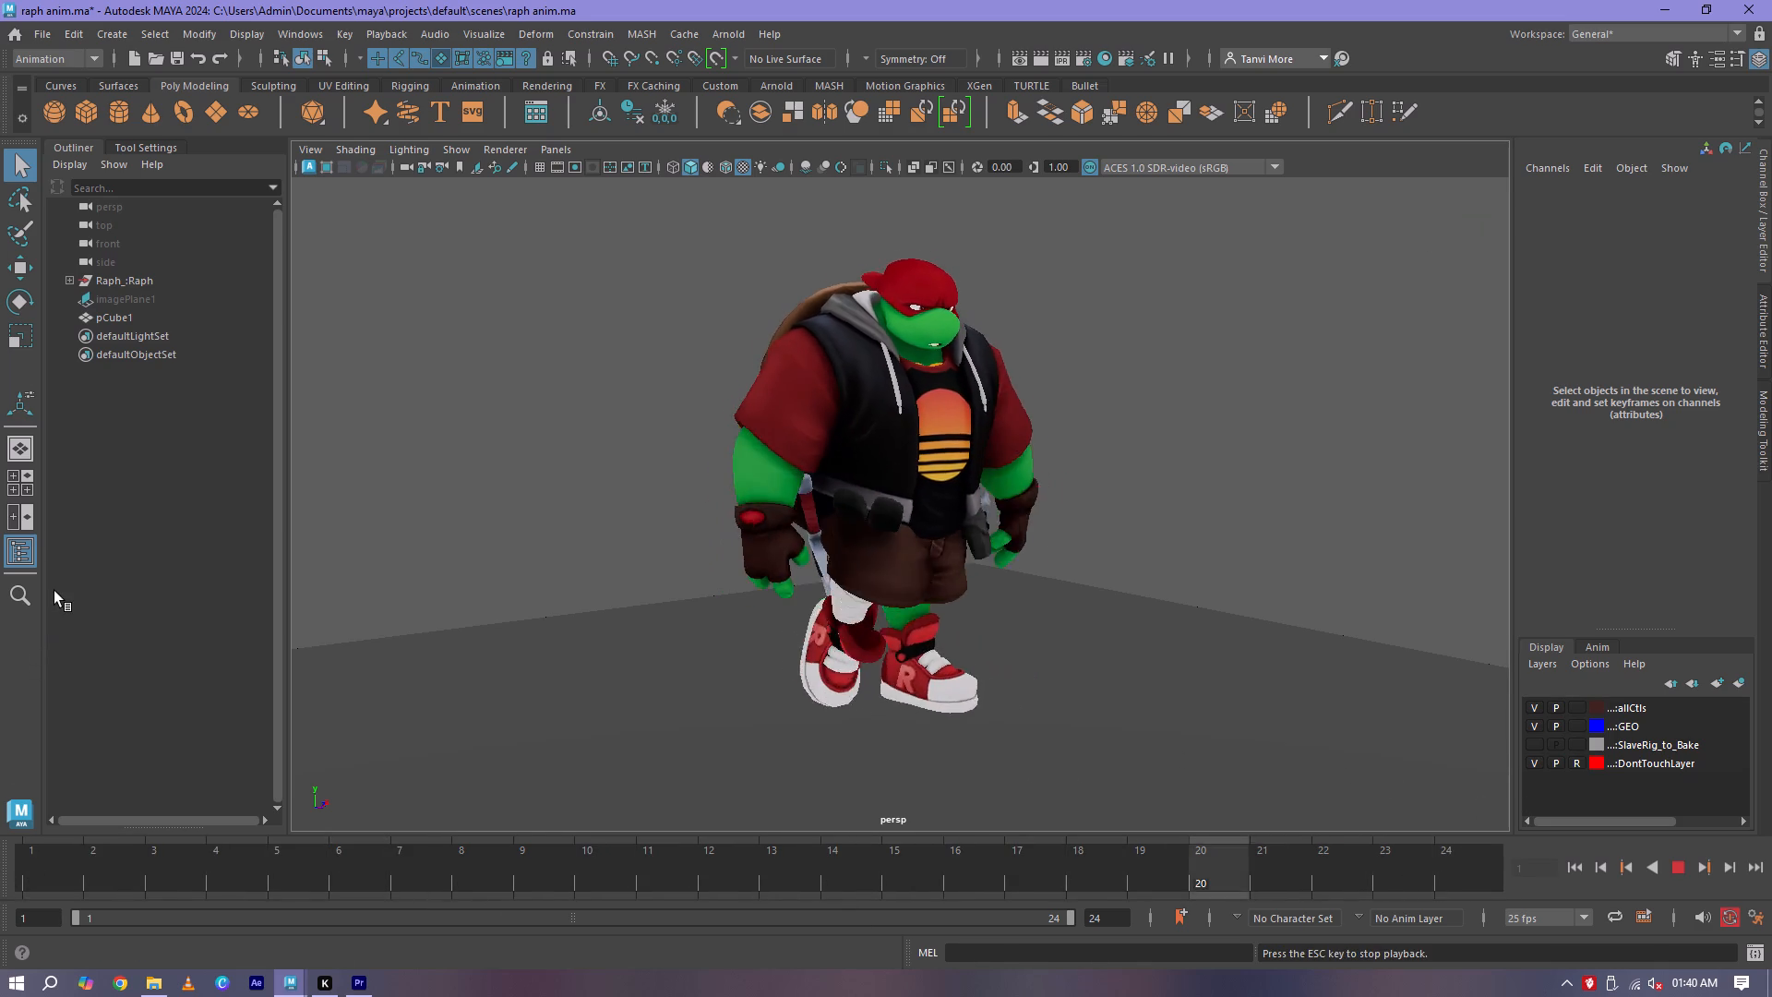
{"action": "key", "text": "alt+v"}
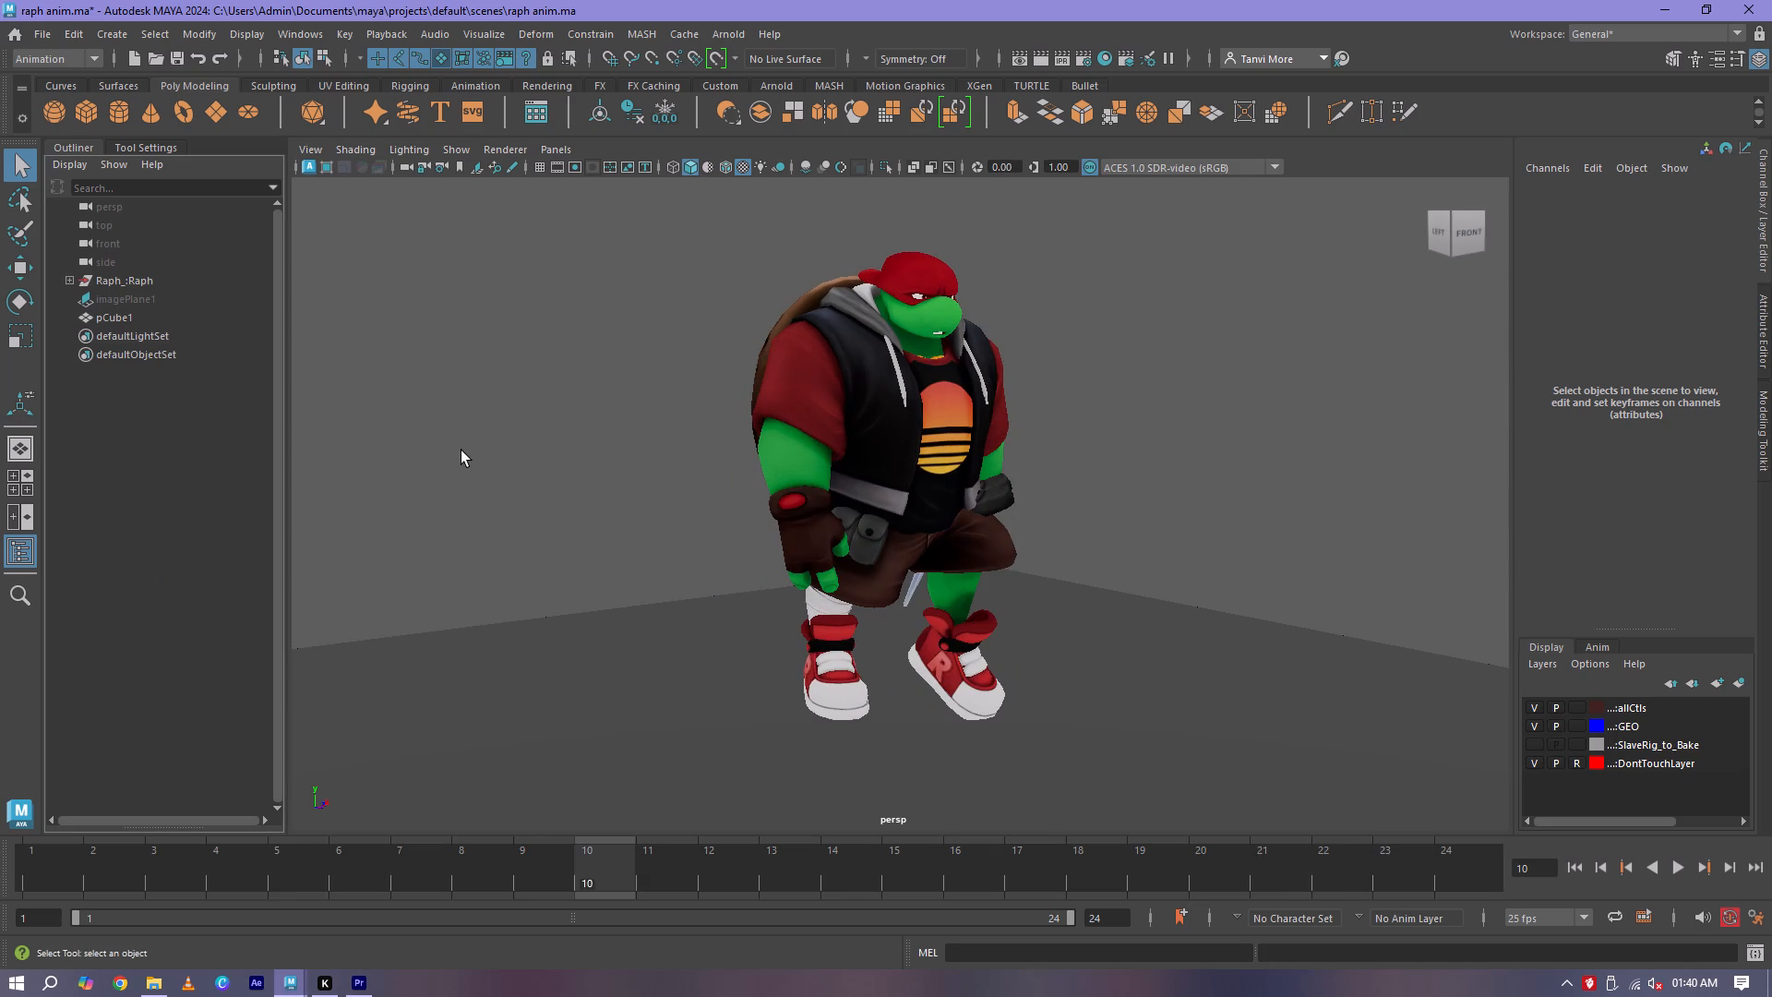
{"action": "left_click_drag", "start_coordinate": [42, 862], "coordinate": [16, 870]}
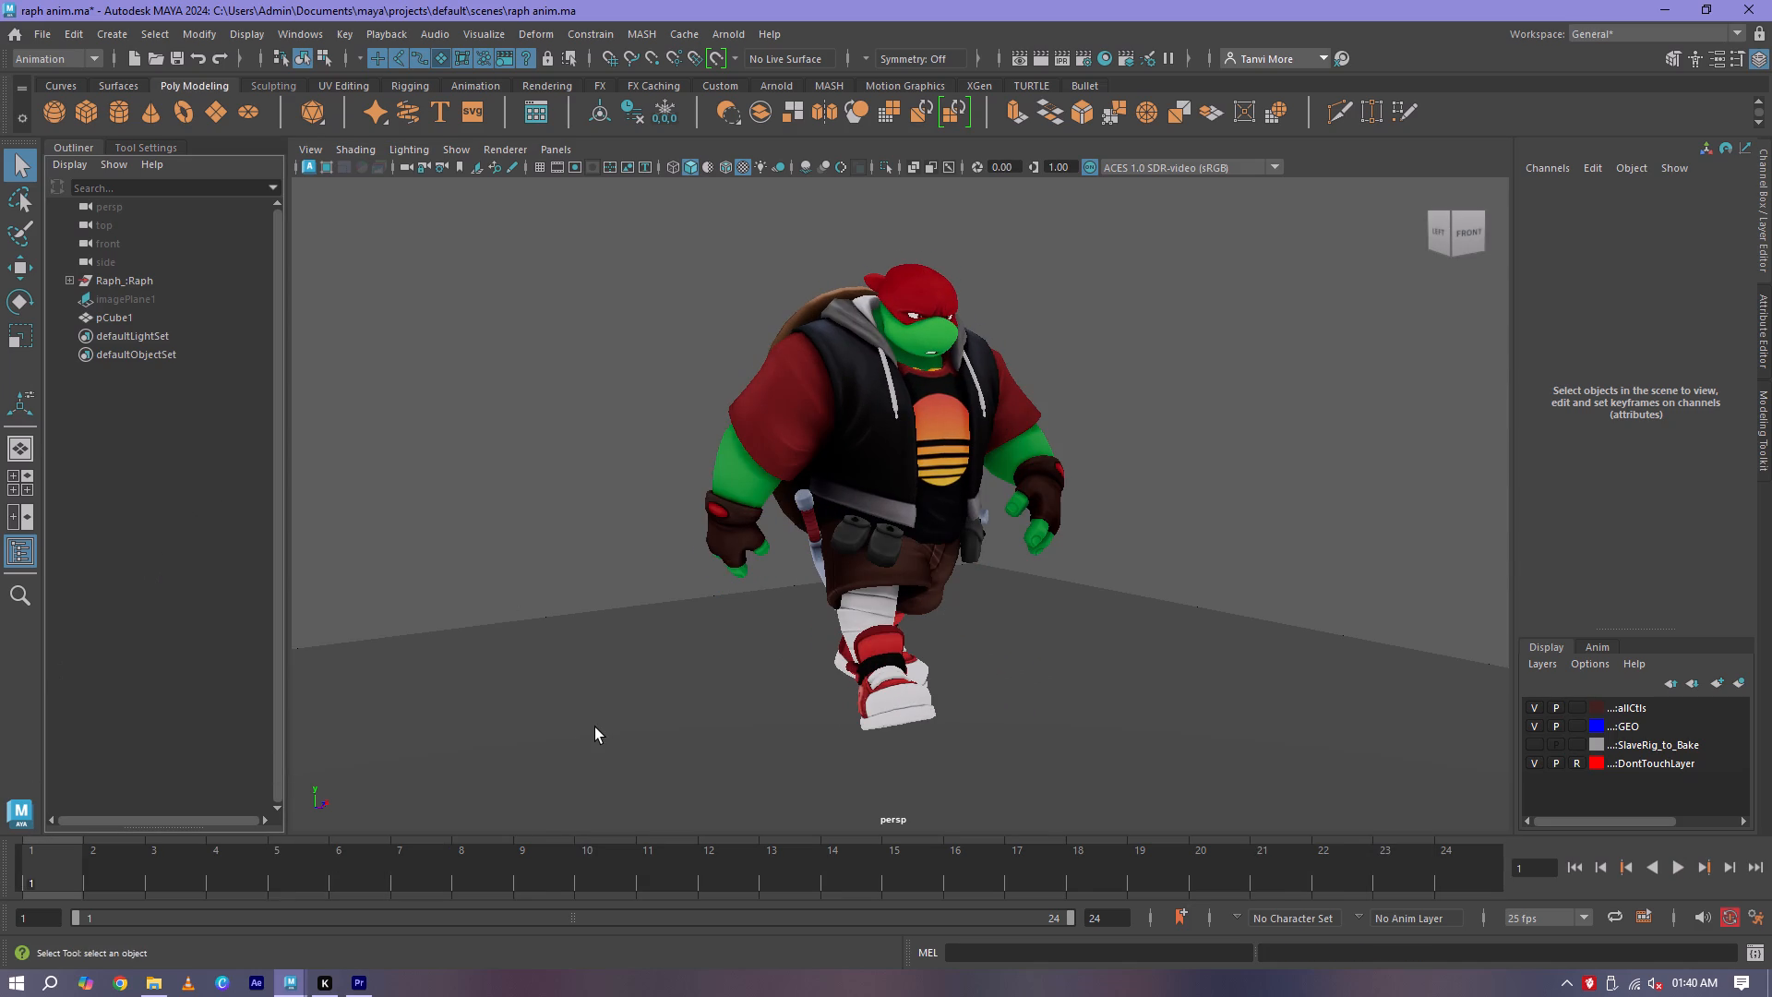
{"action": "key", "text": "alt+v"}
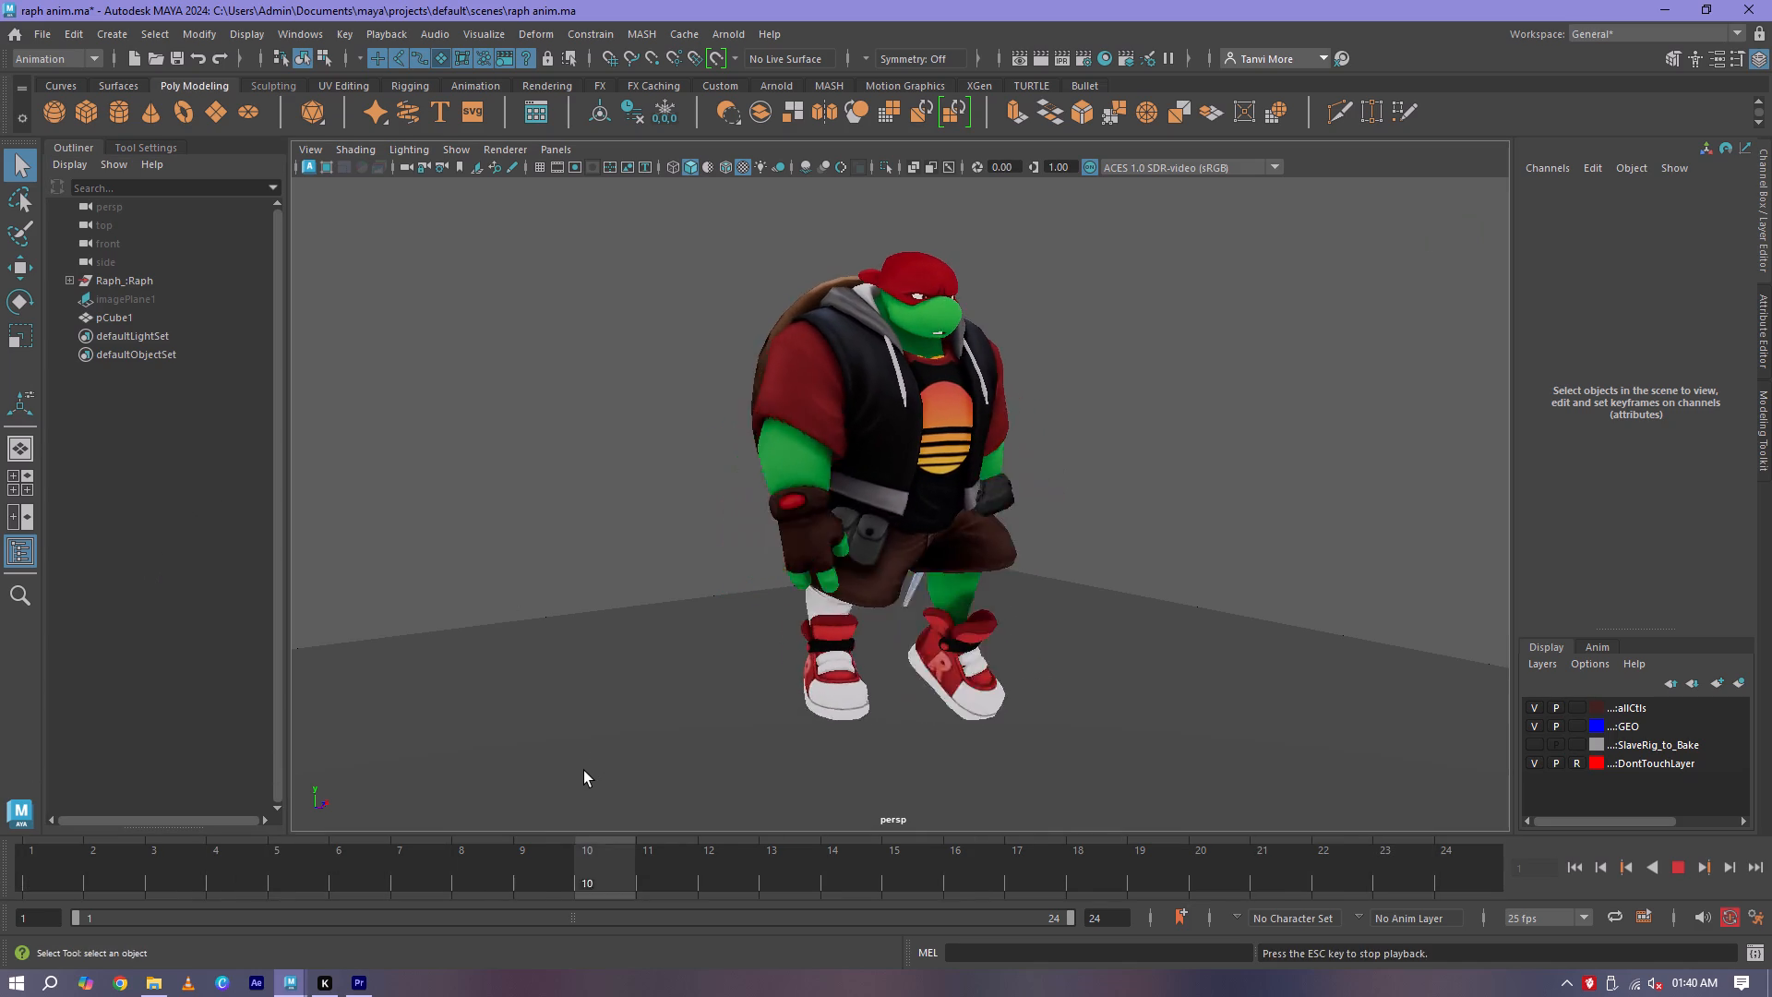